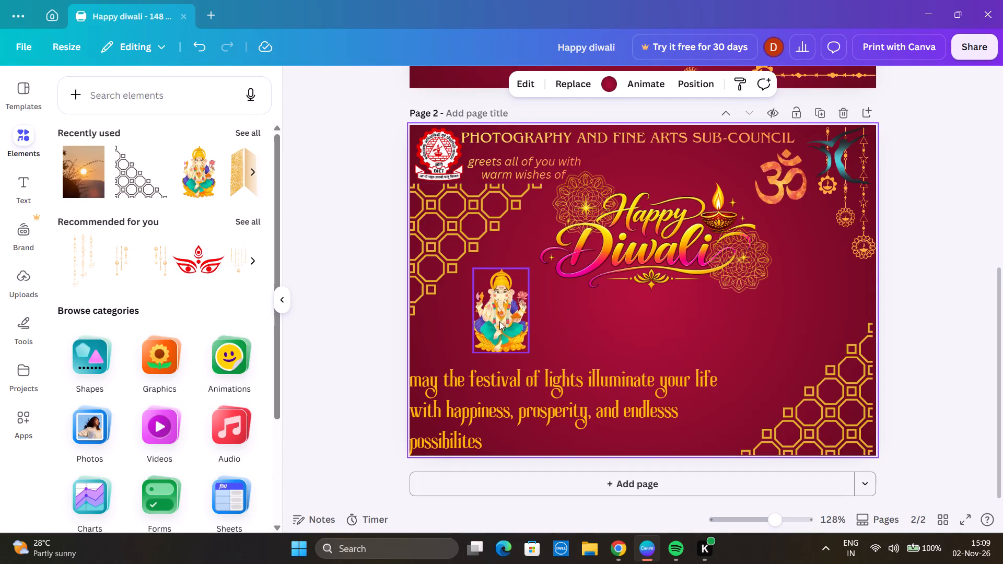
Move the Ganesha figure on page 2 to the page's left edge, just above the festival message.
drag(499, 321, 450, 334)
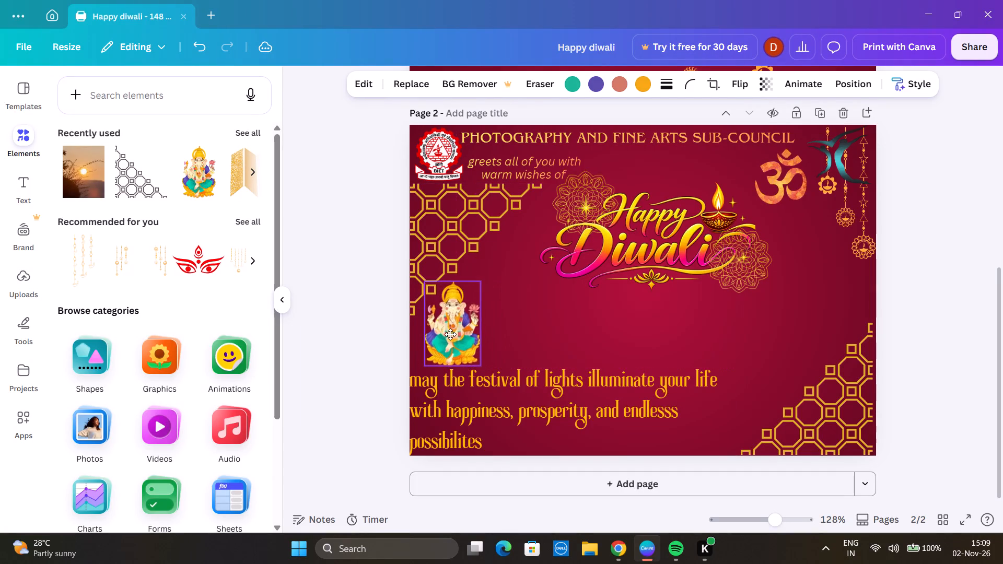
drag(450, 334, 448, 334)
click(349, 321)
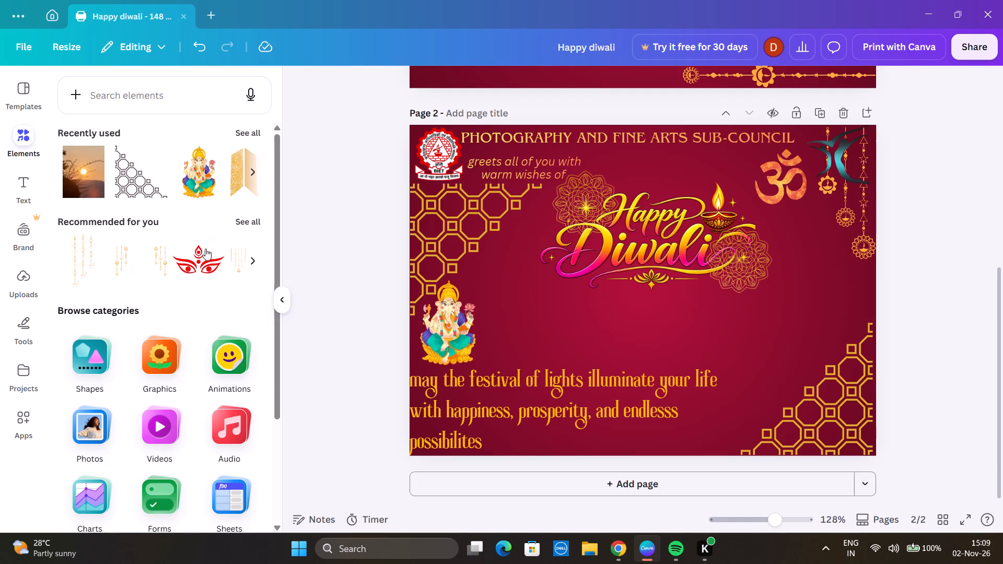
Browse the full set of recommended elements and add the thin orange ornamental border strip to page 2.
click(247, 225)
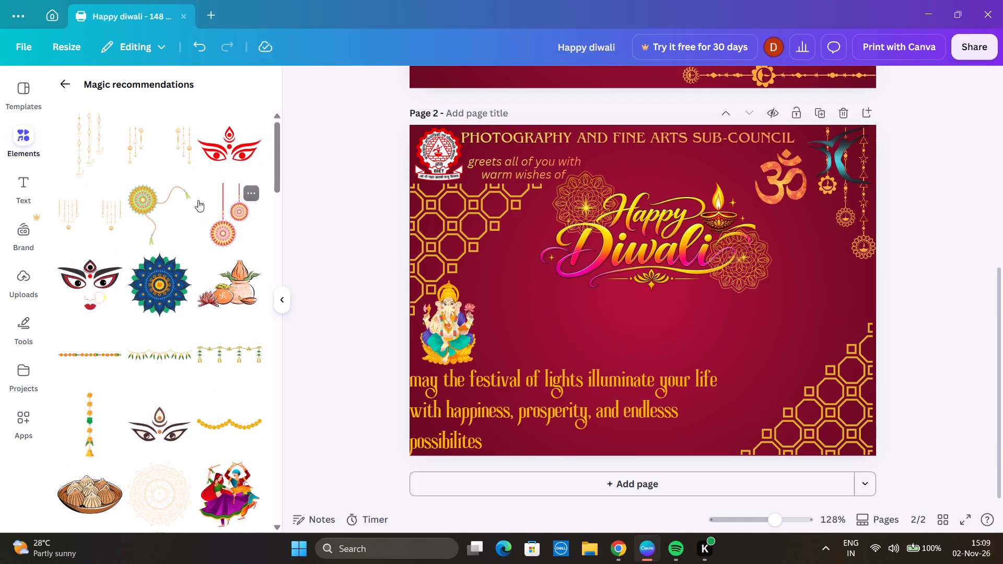
scroll(228, 273, down, 2)
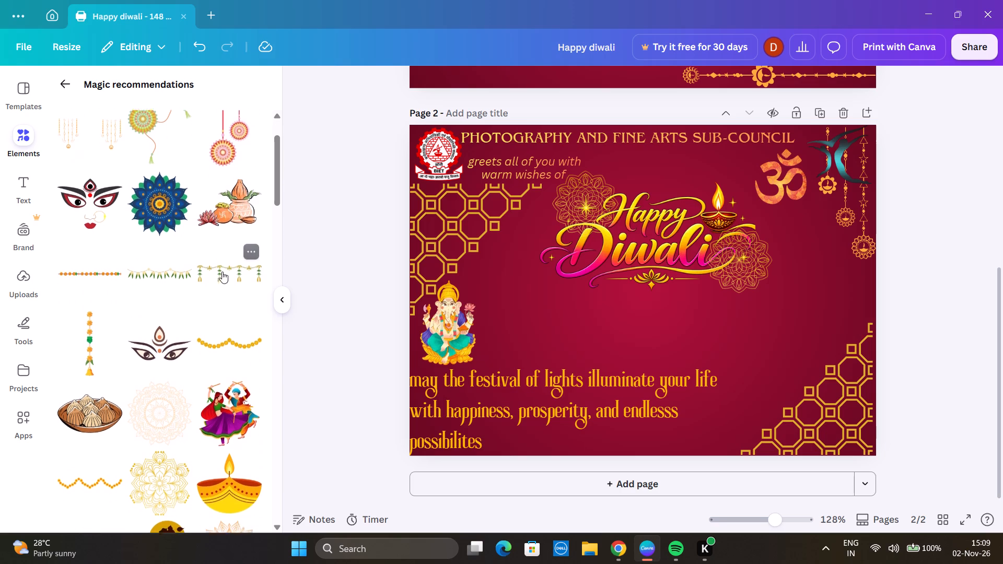
scroll(219, 270, down, 6)
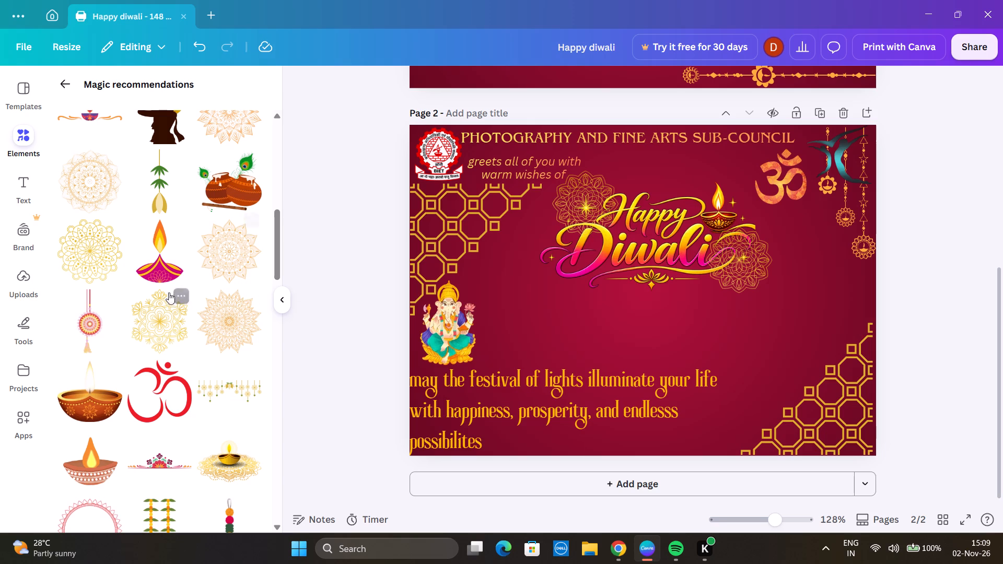
scroll(89, 342, down, 5)
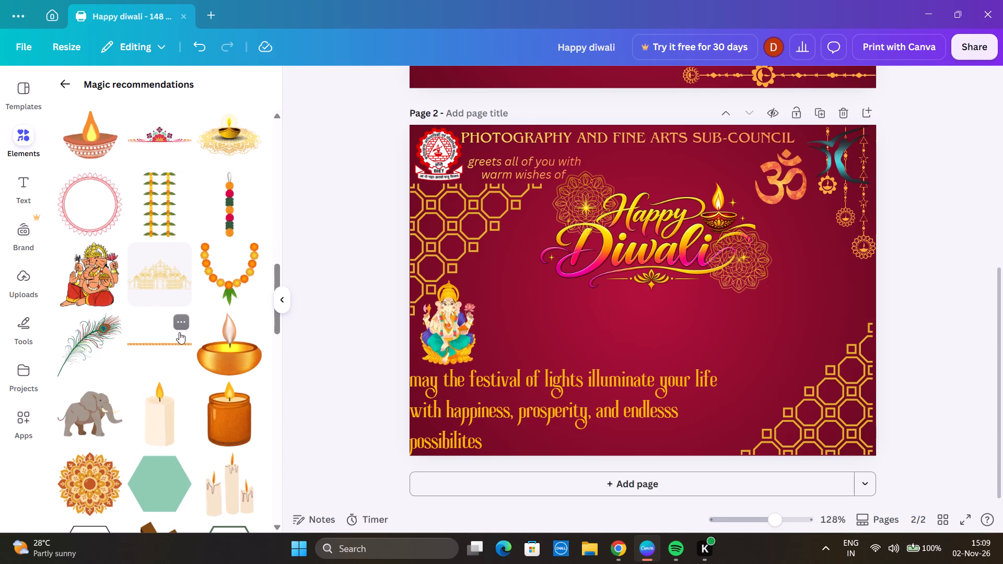
click(167, 349)
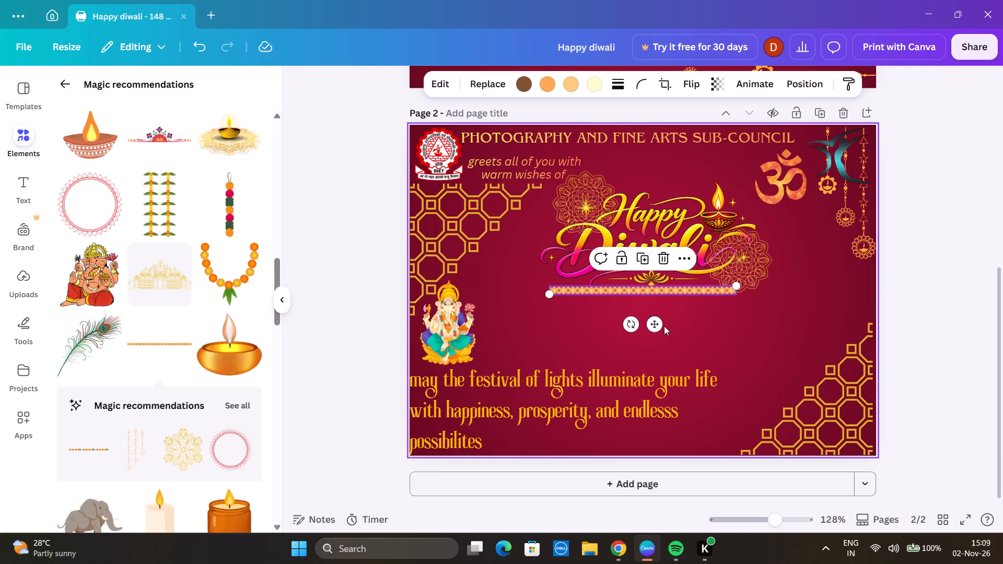
Rotate the border strip to about -46° and align it along the diagonal edge of the lower-right lattice pattern.
drag(652, 326, 786, 367)
drag(762, 366, 832, 425)
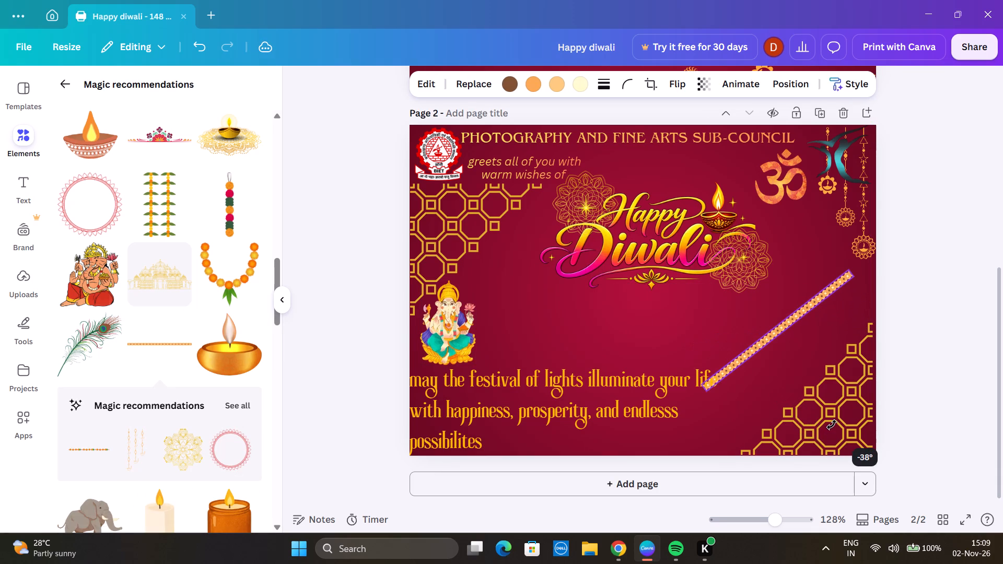
drag(832, 425, 832, 422)
drag(807, 354, 830, 399)
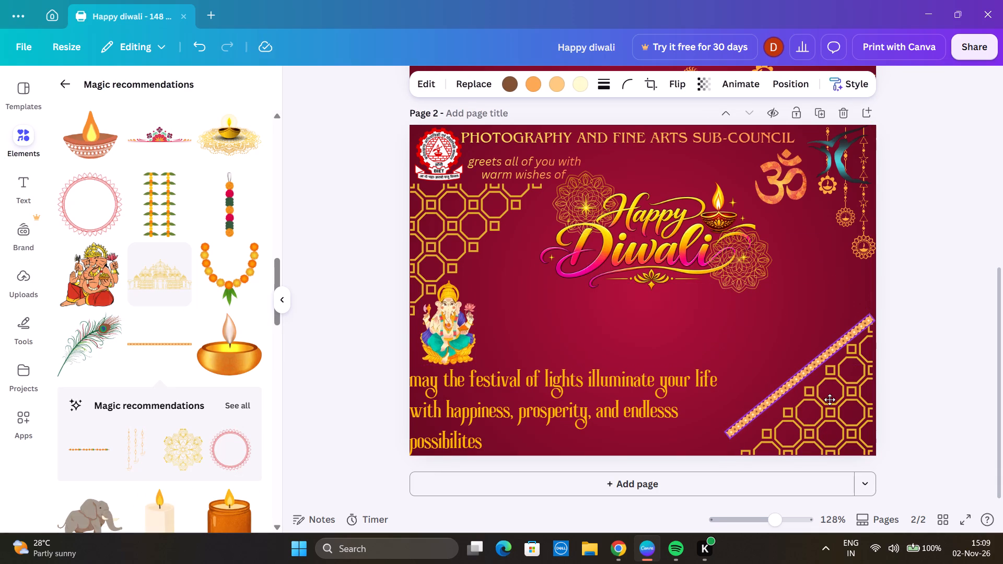
drag(830, 399, 830, 398)
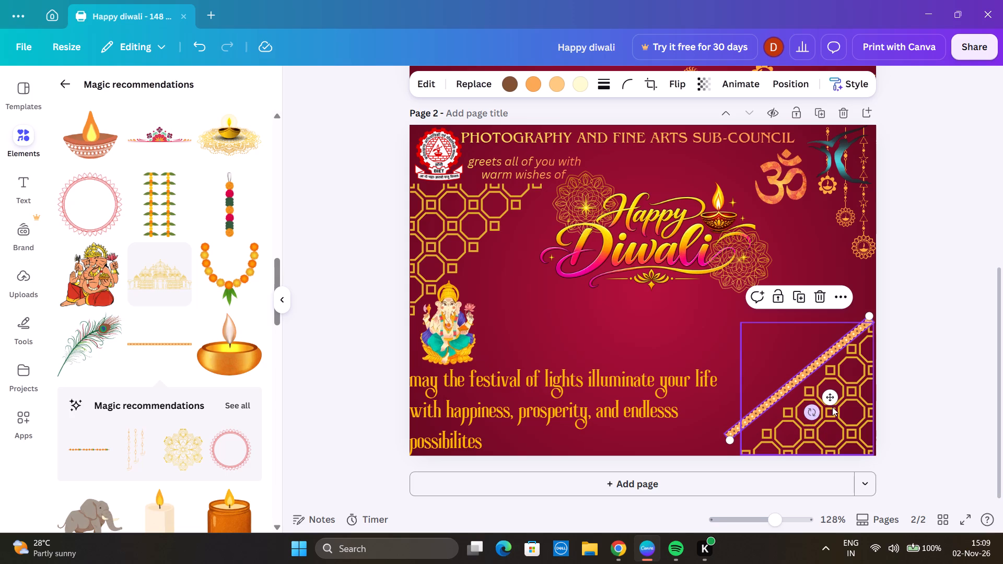
drag(811, 415, 823, 421)
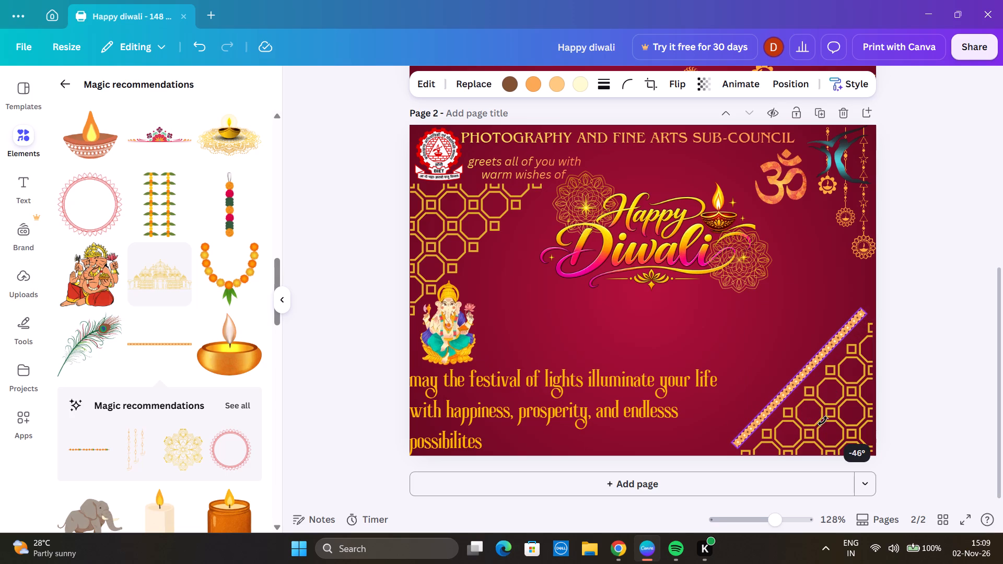
drag(823, 421, 823, 424)
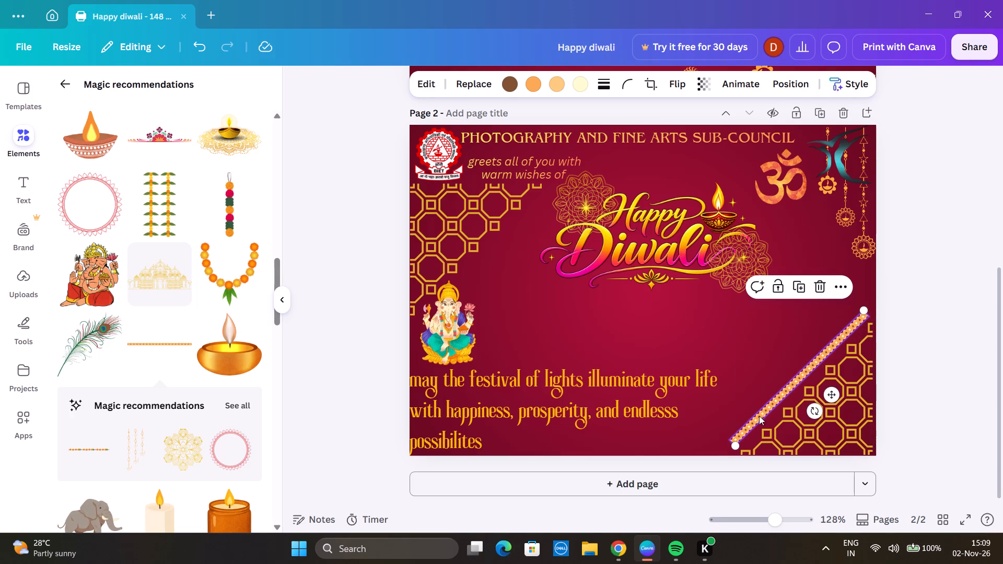
drag(769, 408, 776, 423)
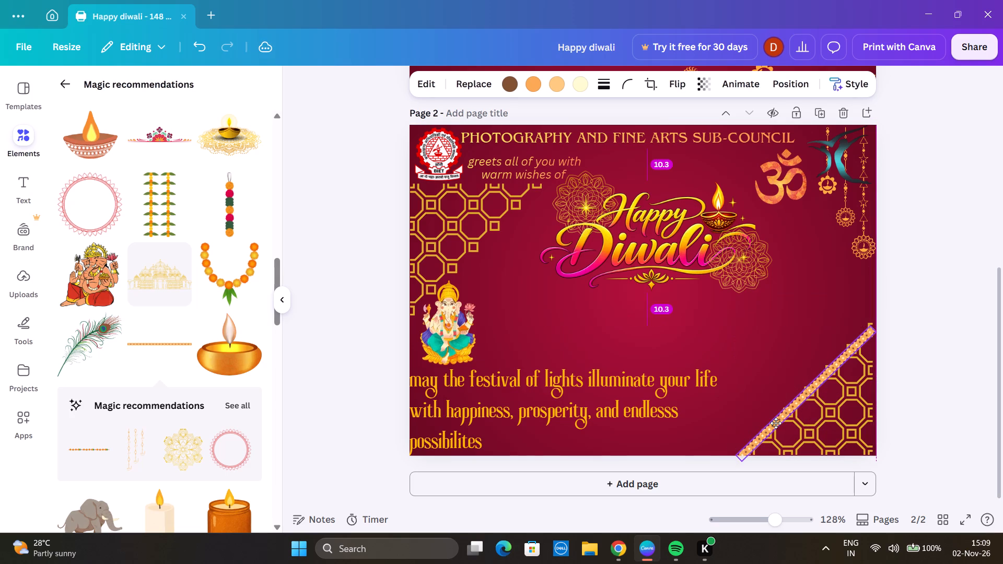
drag(776, 423, 776, 421)
click(348, 364)
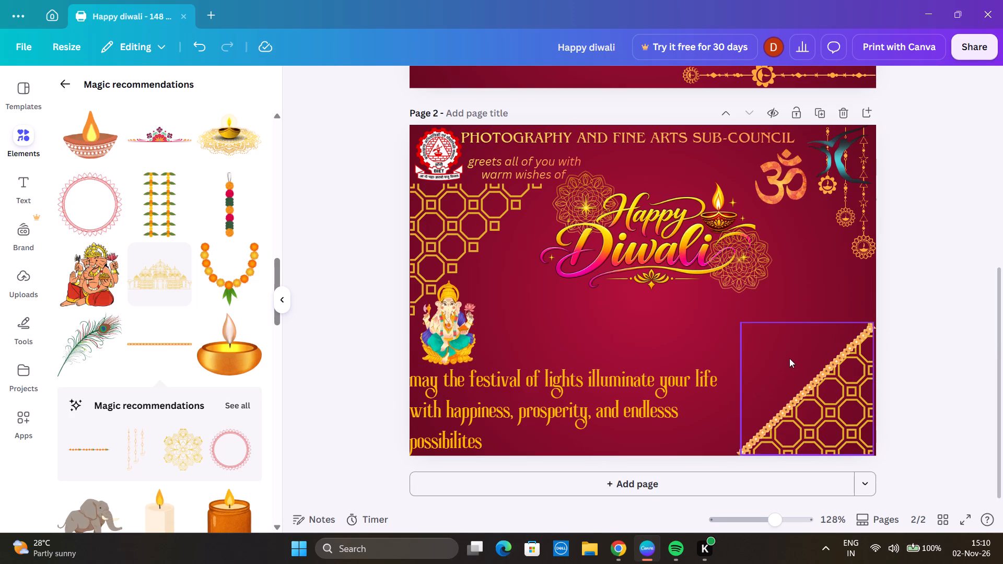
Move the Ganesha figure toward the page centre, between the Happy Diwali title and the festival message.
drag(432, 321, 521, 323)
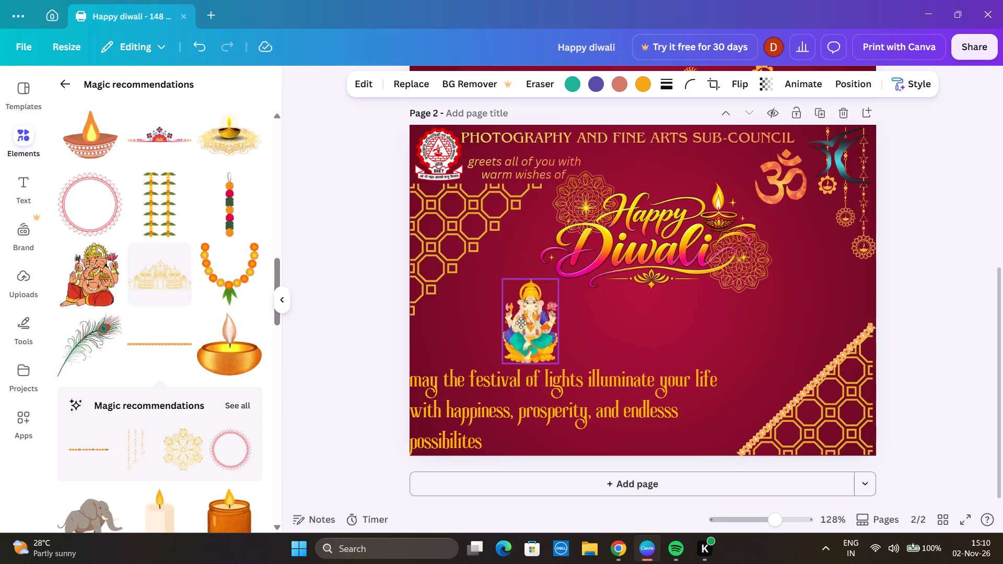
drag(521, 323, 524, 324)
Copy the diagonal border strip and place one of the two strips beside the upper-left lattice pattern.
click(826, 369)
click(841, 300)
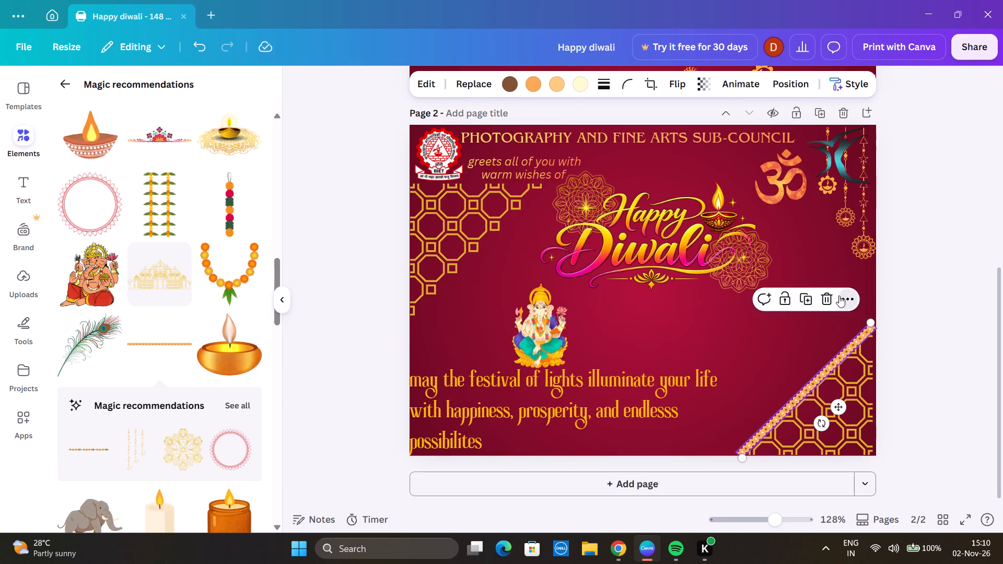
click(842, 51)
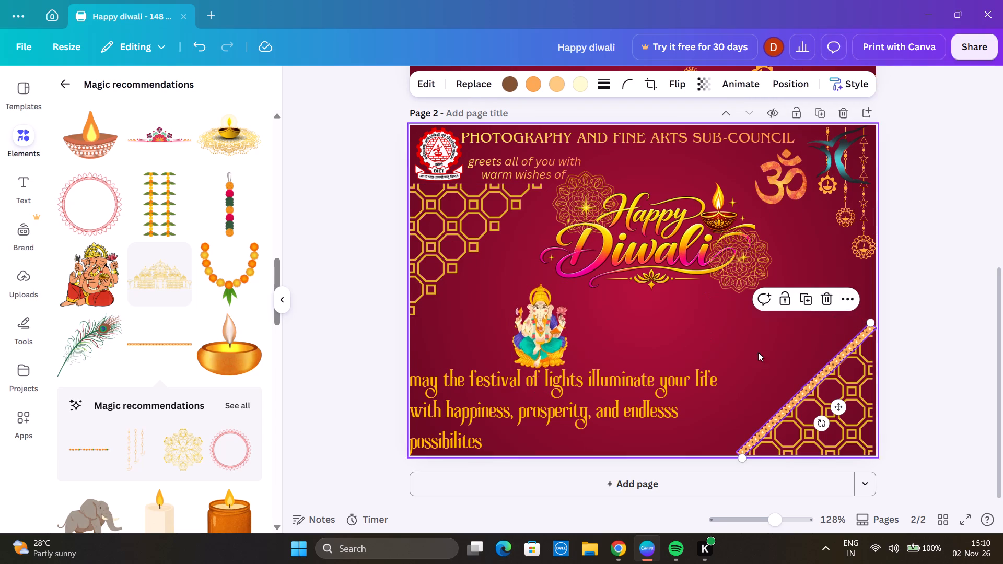
drag(837, 409, 736, 378)
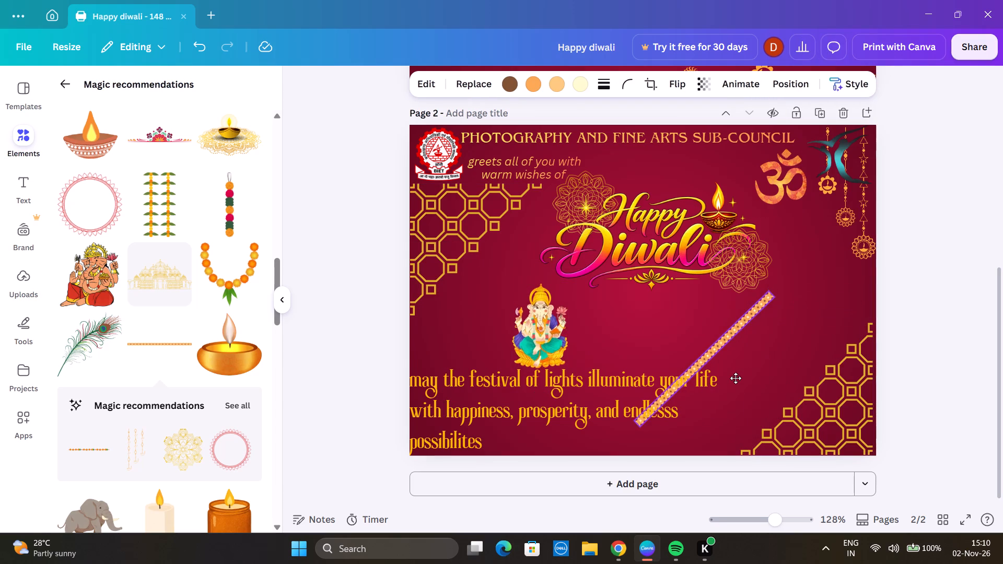
drag(736, 378, 735, 378)
click(643, 317)
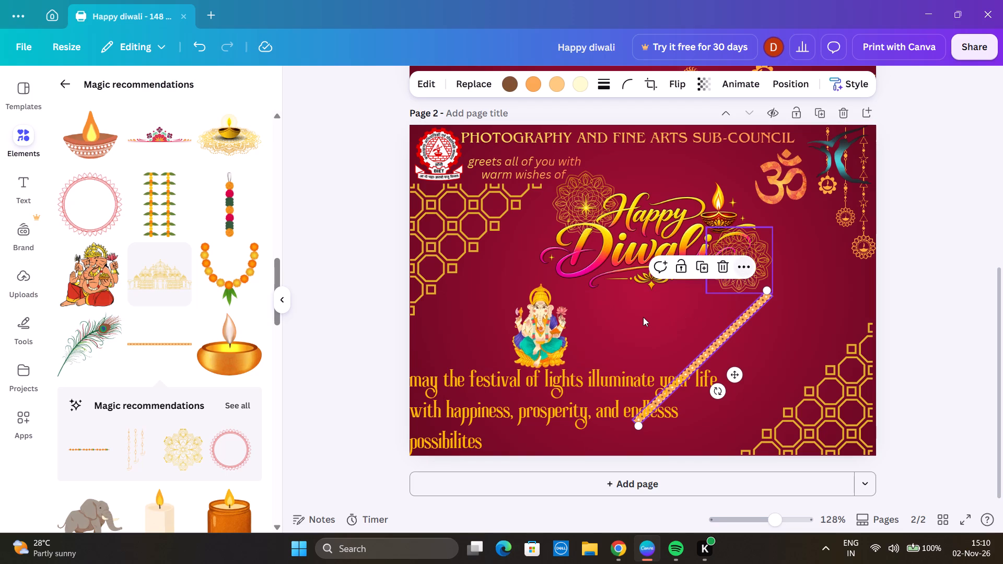
key(ctrl+v)
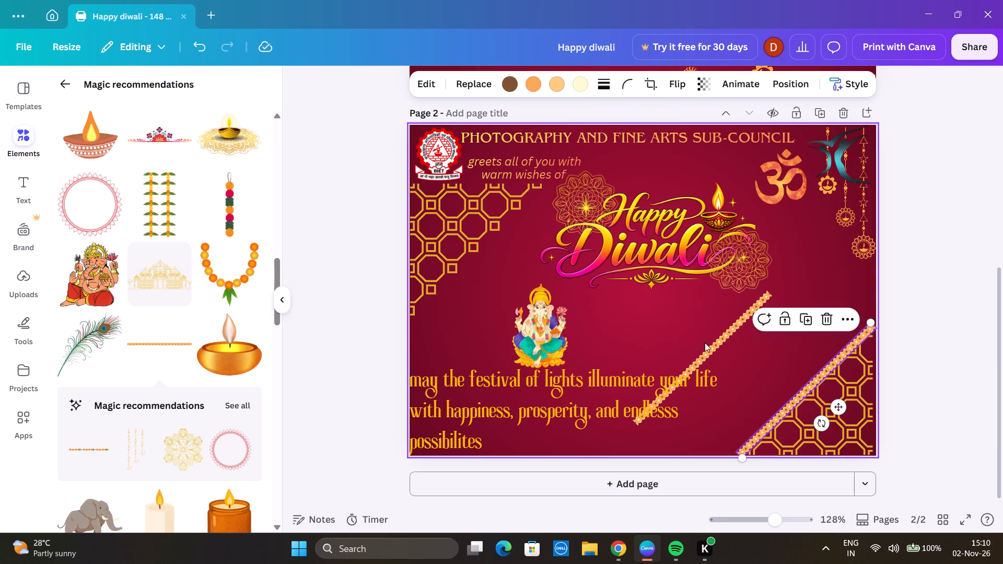
drag(717, 341, 510, 260)
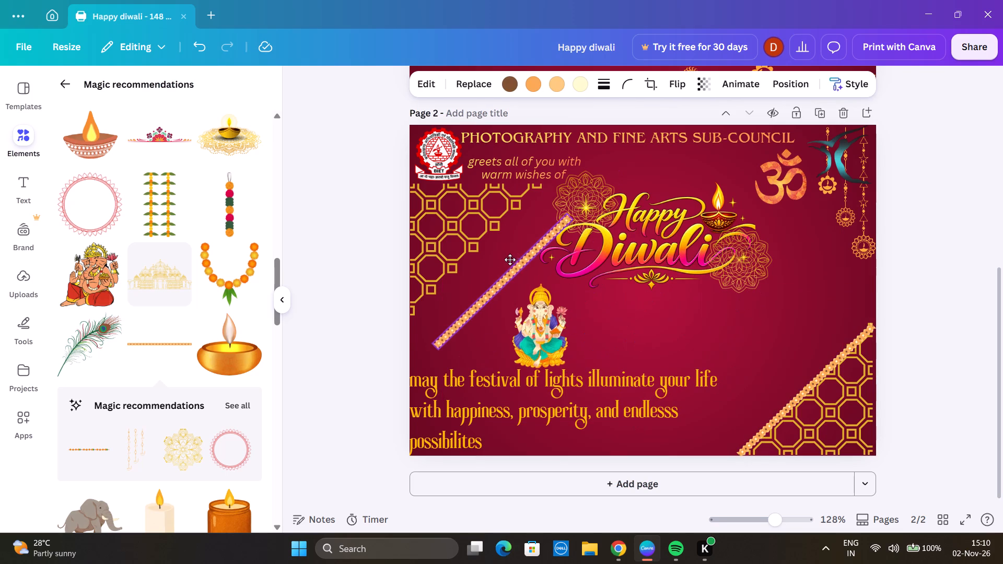
drag(510, 260, 491, 245)
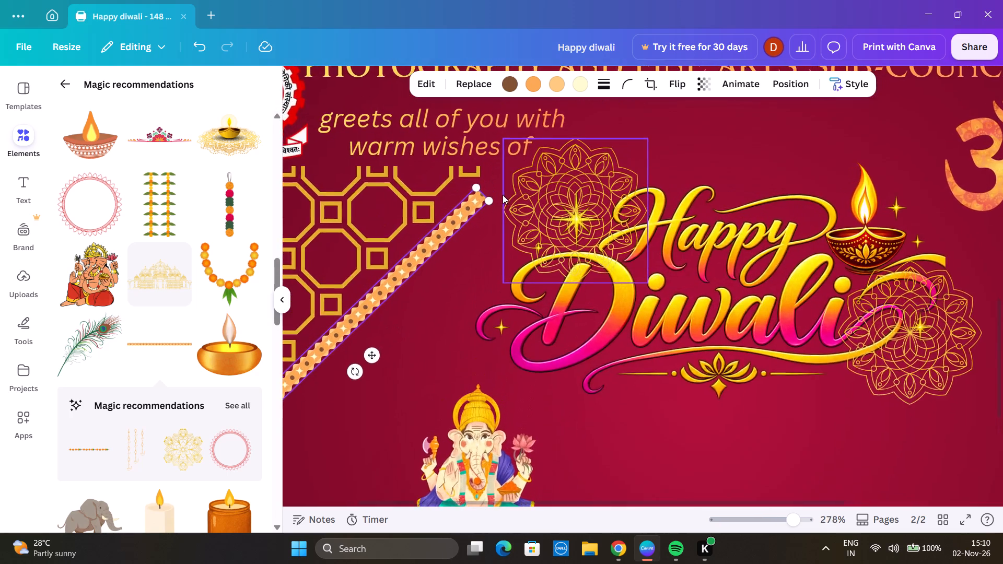
Enlarge the upper-left strip slightly and align it along the full diagonal edge of the upper-left lattice pattern.
drag(450, 180, 456, 174)
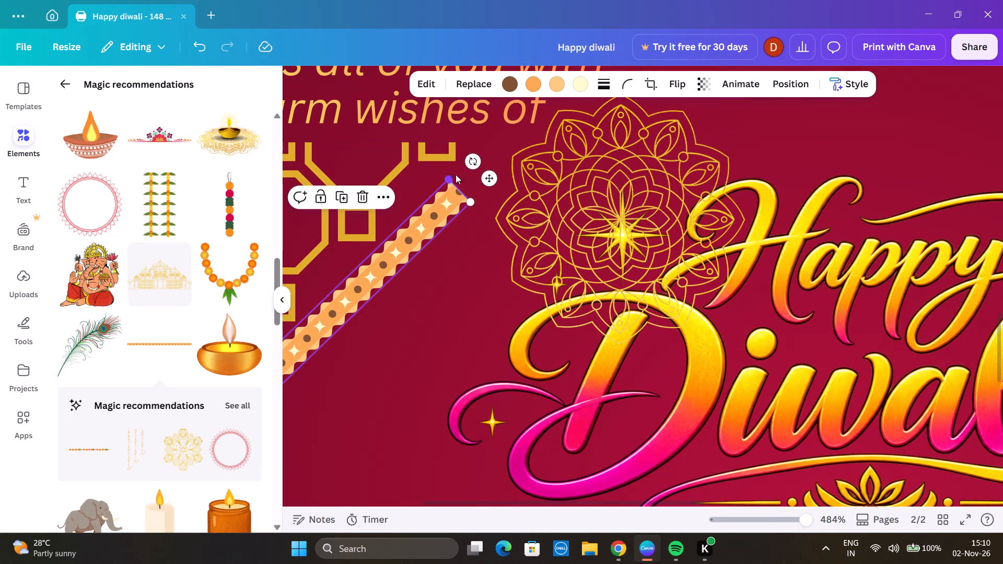
drag(456, 174, 476, 138)
drag(460, 179, 453, 180)
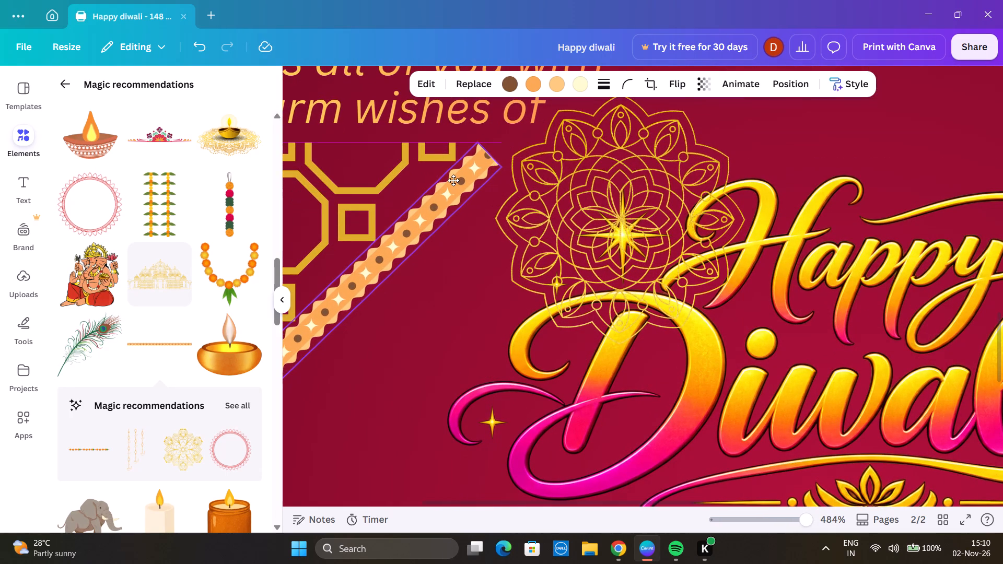
drag(453, 180, 424, 162)
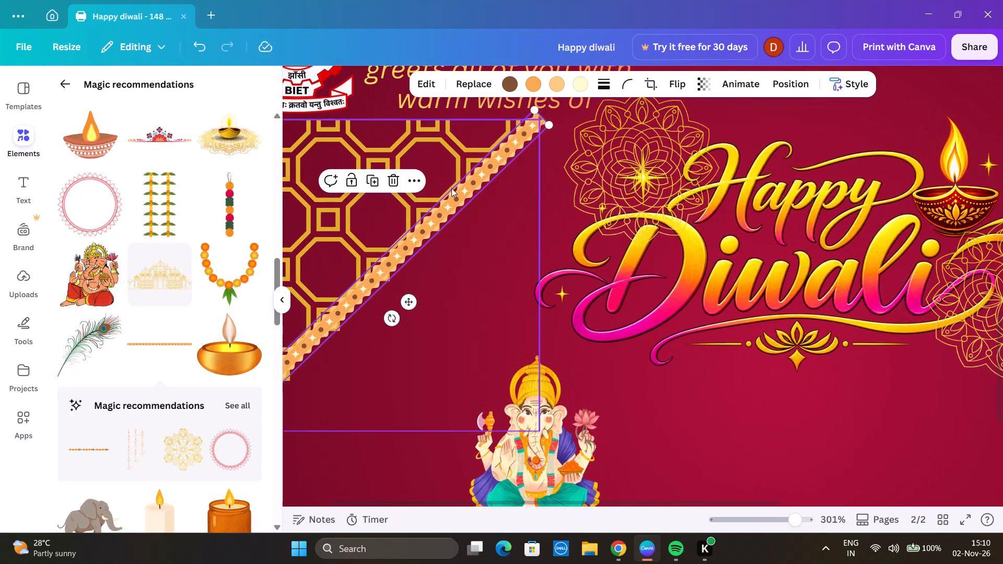
click(475, 185)
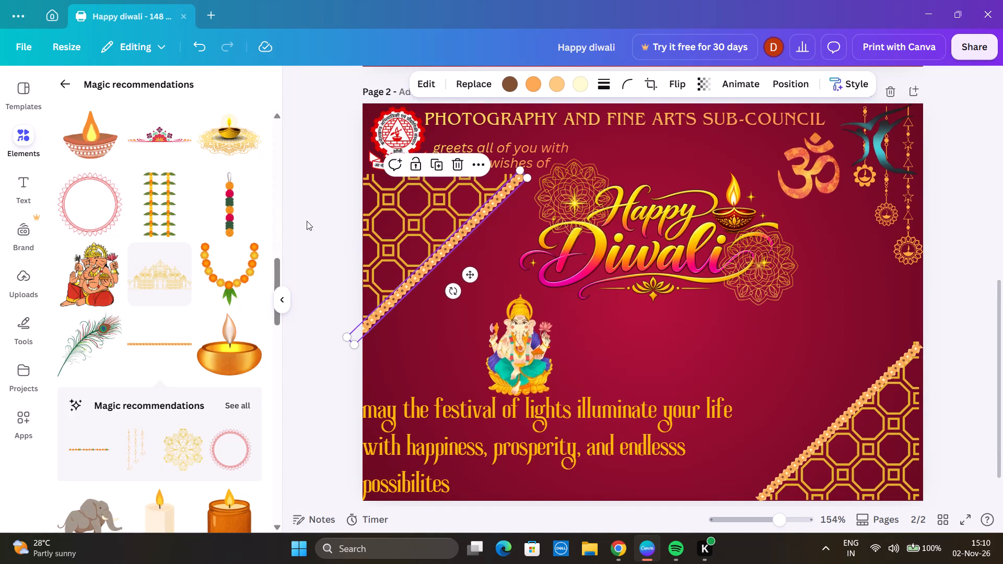
click(305, 218)
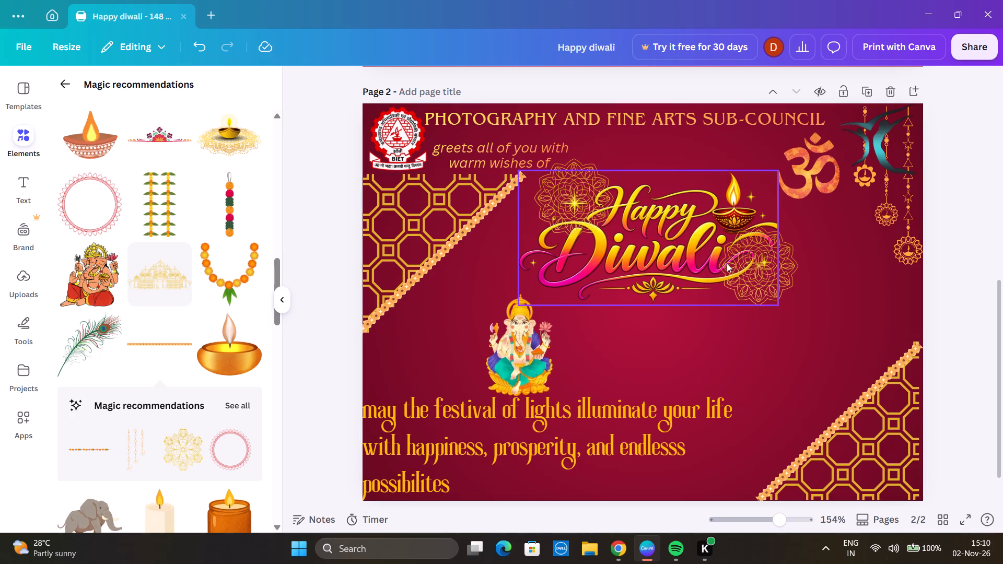
Duplicate the lower-right border strip, shifting the original up and left so the two strips run parallel.
click(834, 428)
click(874, 325)
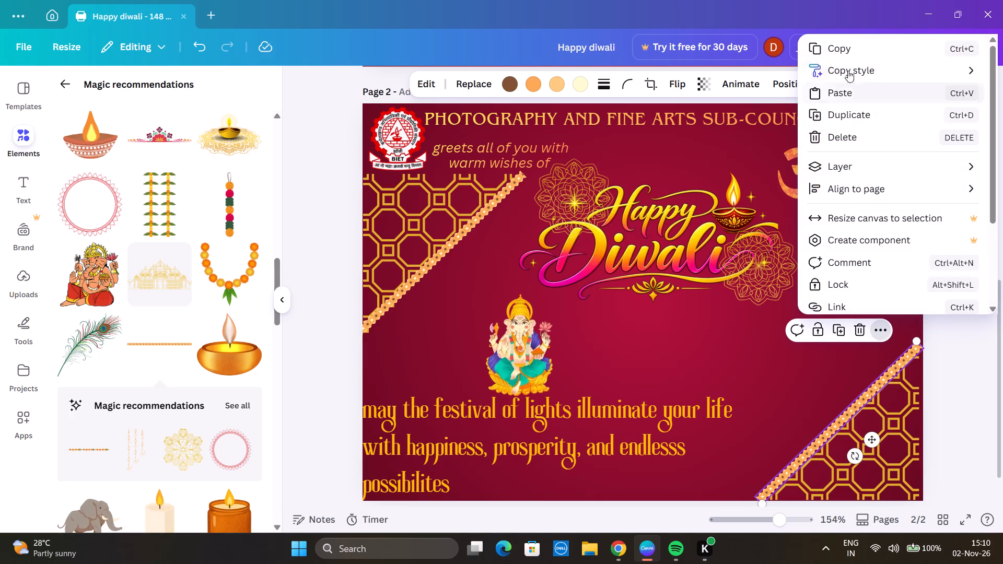
click(856, 45)
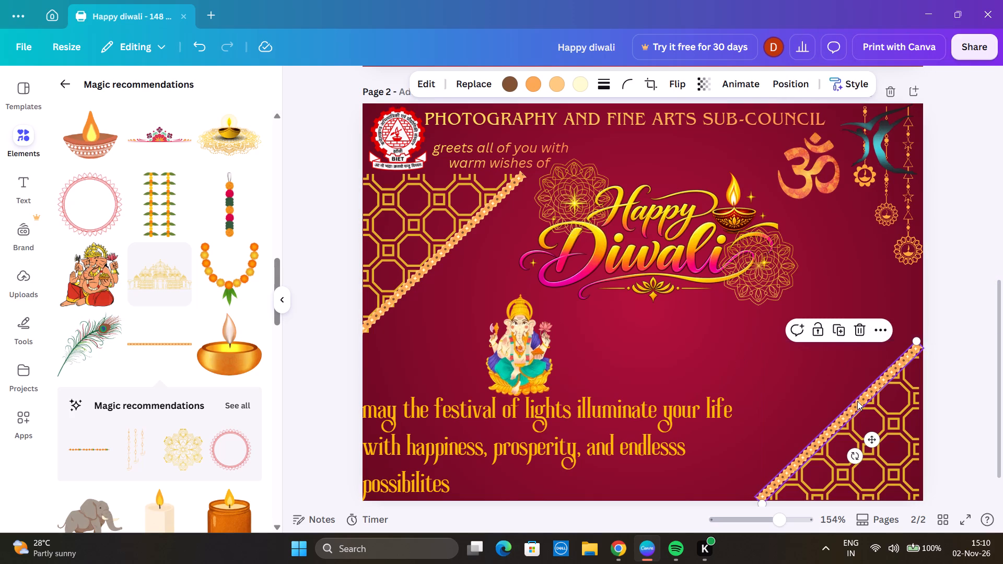
drag(857, 401, 823, 369)
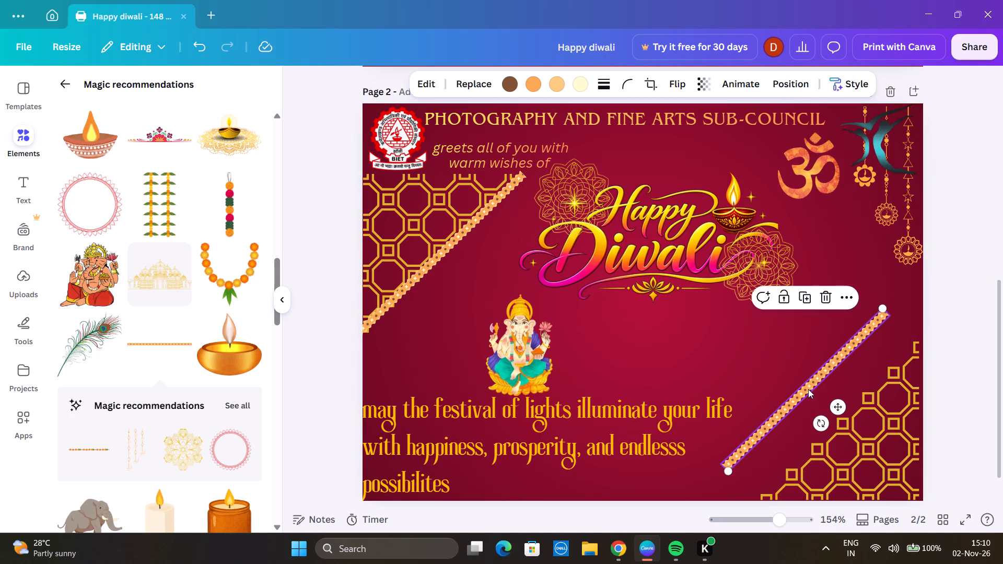
key(ctrl+v)
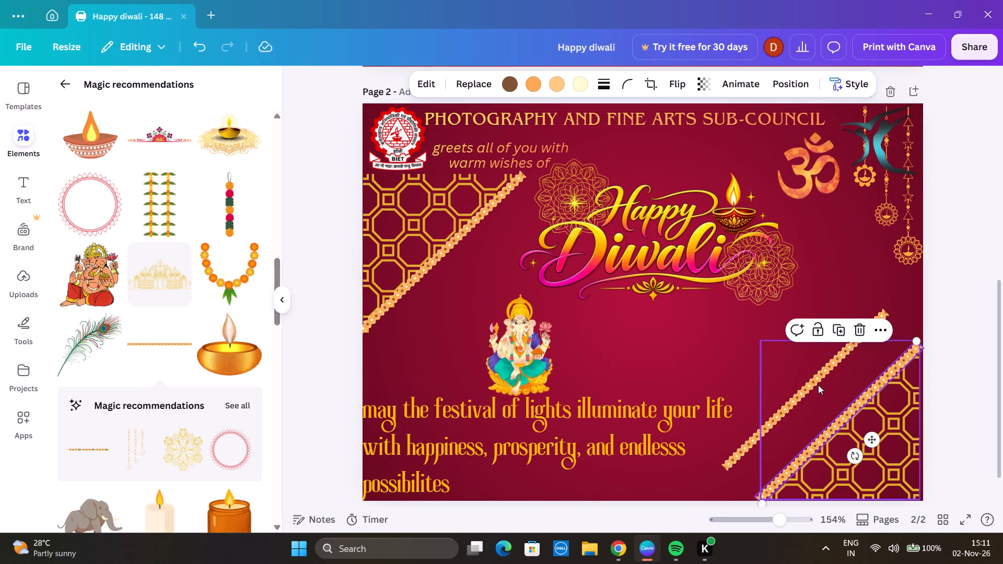
Nudge the lower-right border strip and move the lower-right lattice pattern up and left, away from the page corner.
drag(847, 409, 841, 402)
drag(891, 426, 891, 419)
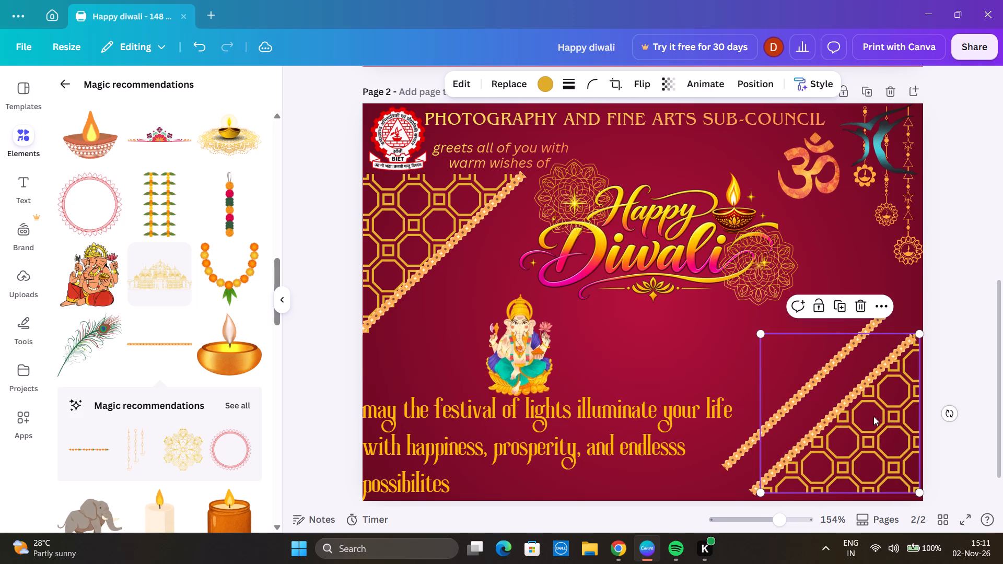
click(813, 425)
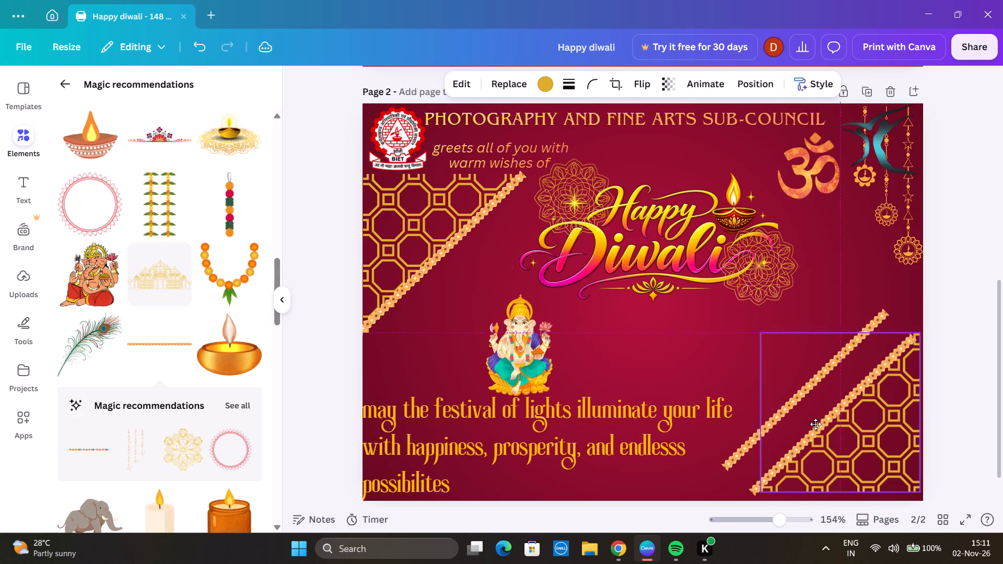
drag(792, 404, 725, 336)
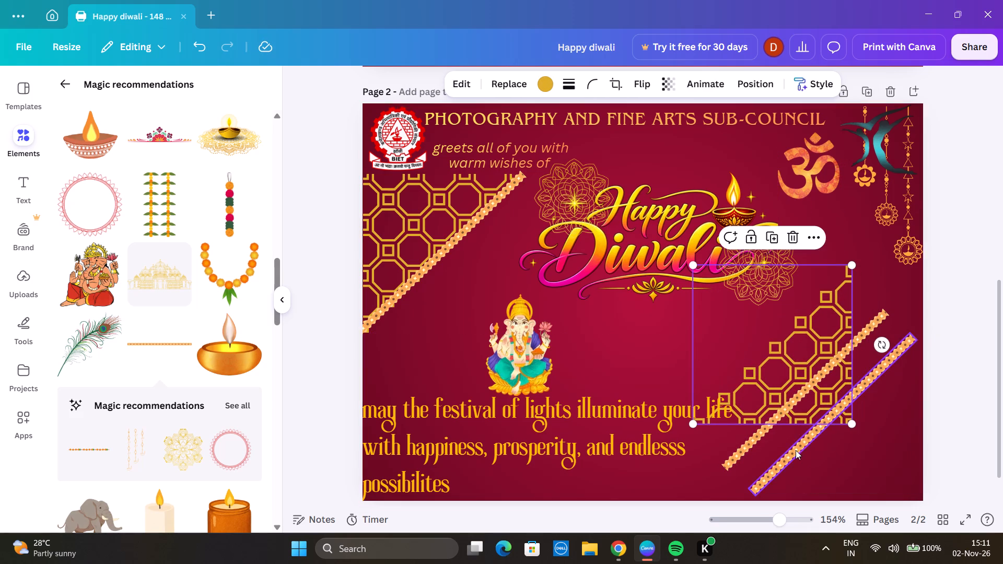
Rotate the border strip nearest the lower-right corner to vertical and place it along the right edge of the page.
drag(798, 452, 873, 450)
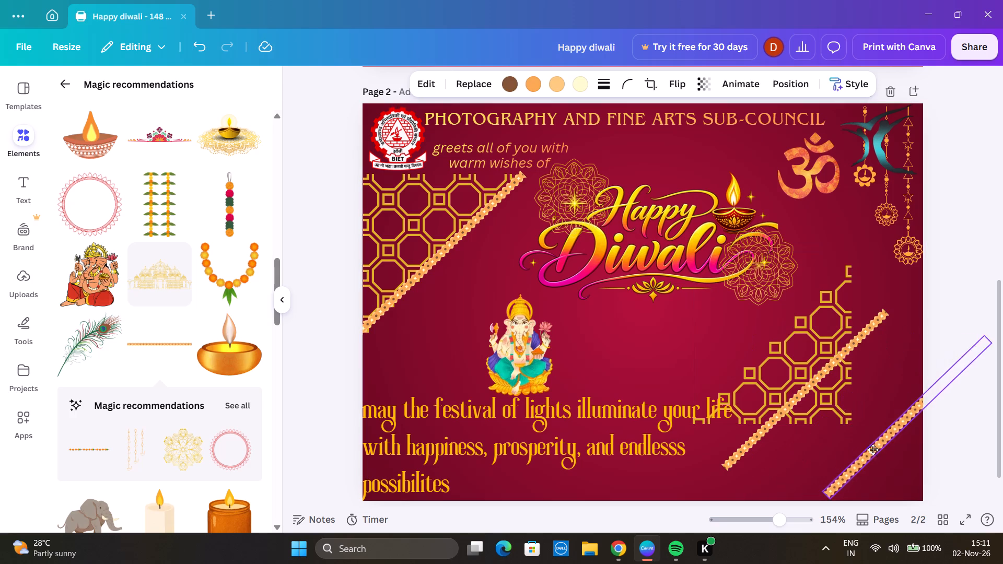
drag(873, 450, 826, 441)
drag(883, 441, 901, 437)
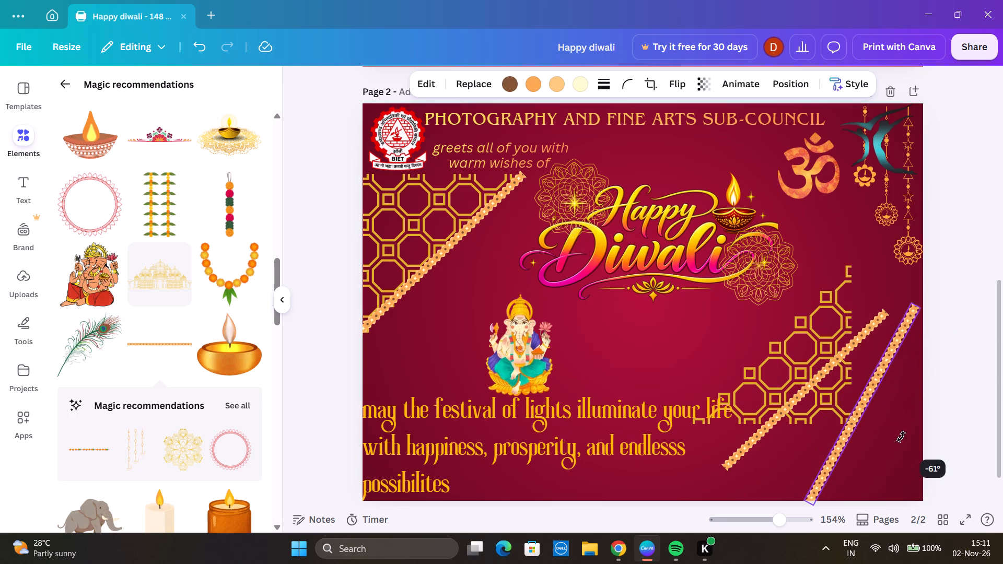
drag(901, 437, 948, 424)
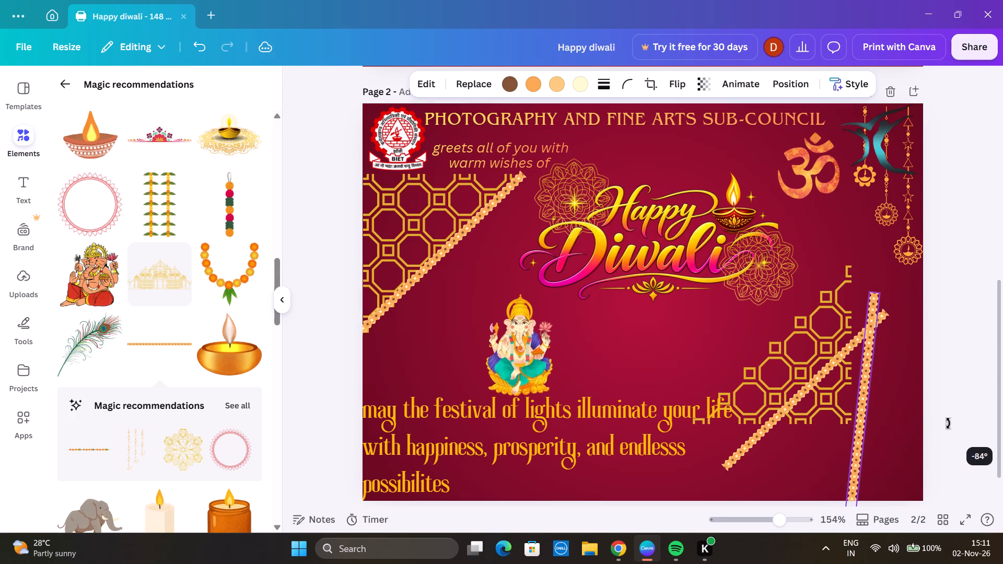
drag(948, 424, 964, 416)
drag(857, 403, 903, 390)
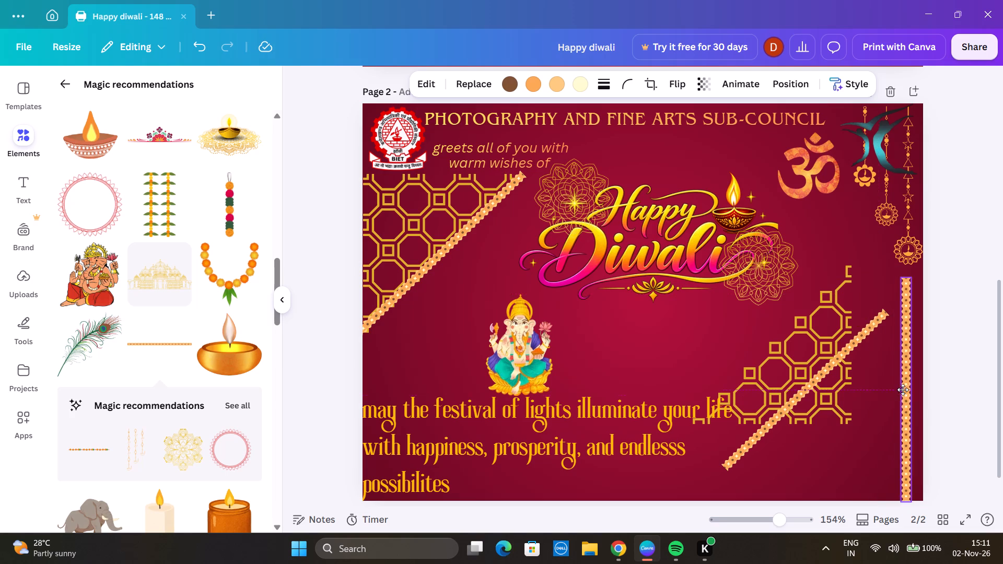
drag(903, 390, 913, 385)
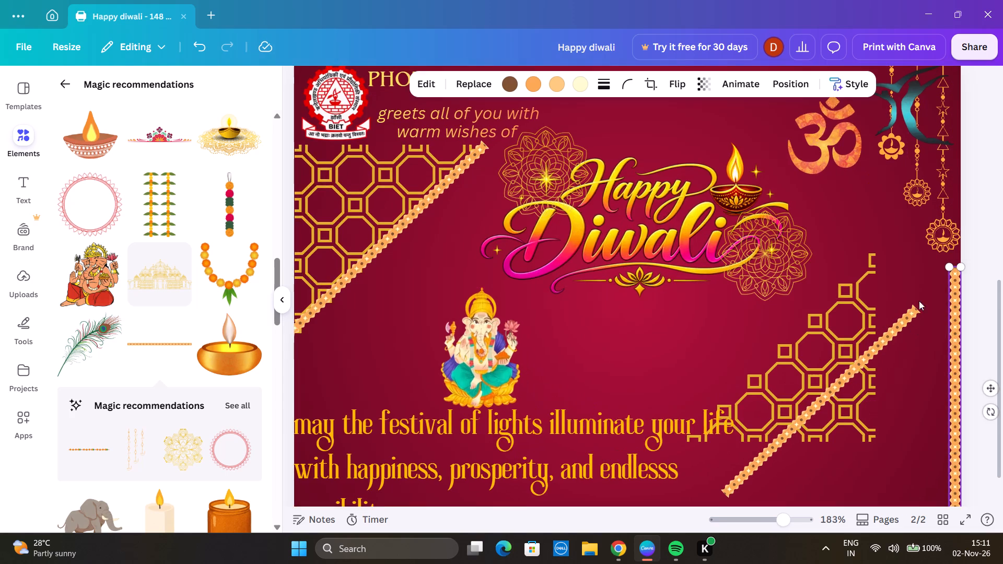
Shrink the vertical border strip slightly from its upper end, keeping it against the right page edge.
scroll(942, 262, left, 3)
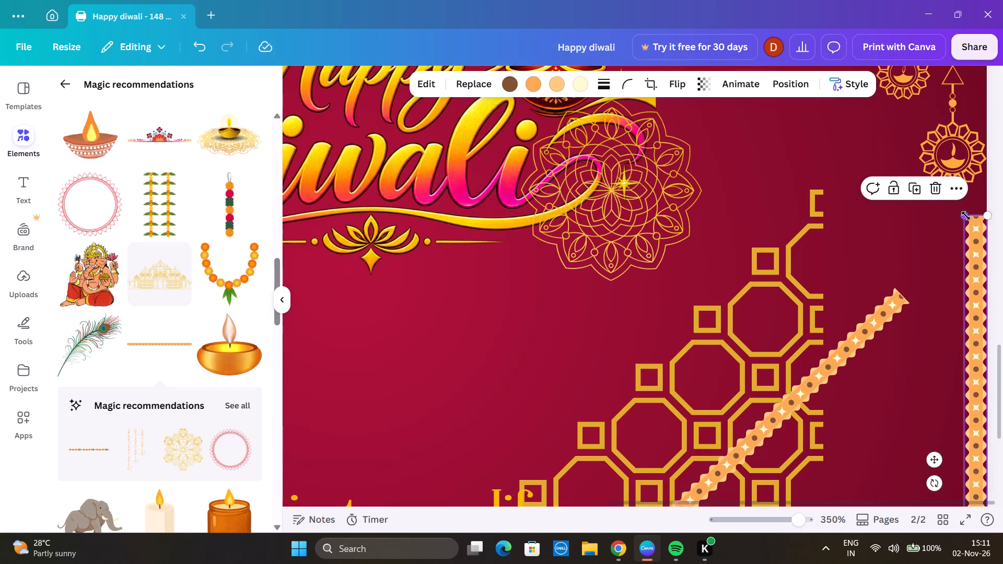
drag(966, 216, 977, 278)
Move the lattice pattern back into the page's lower-right corner, flush with the right and bottom page edges.
scroll(896, 284, down, 2)
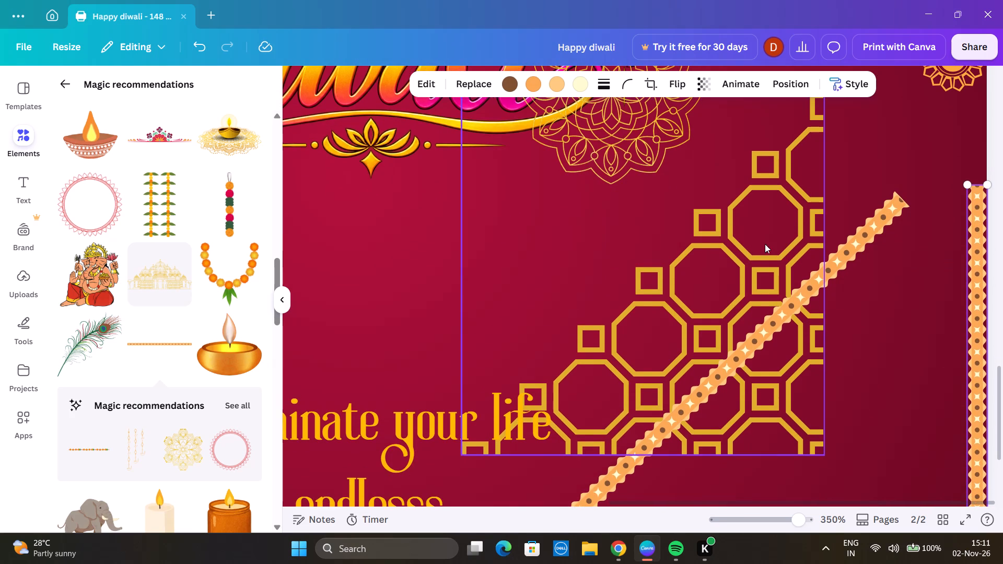
drag(747, 252, 765, 269)
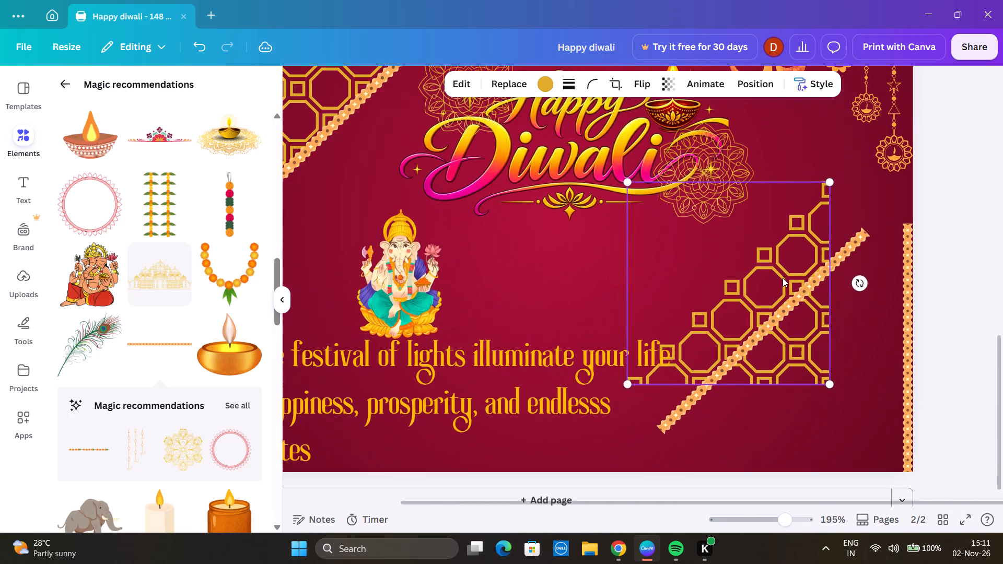
drag(785, 293, 859, 368)
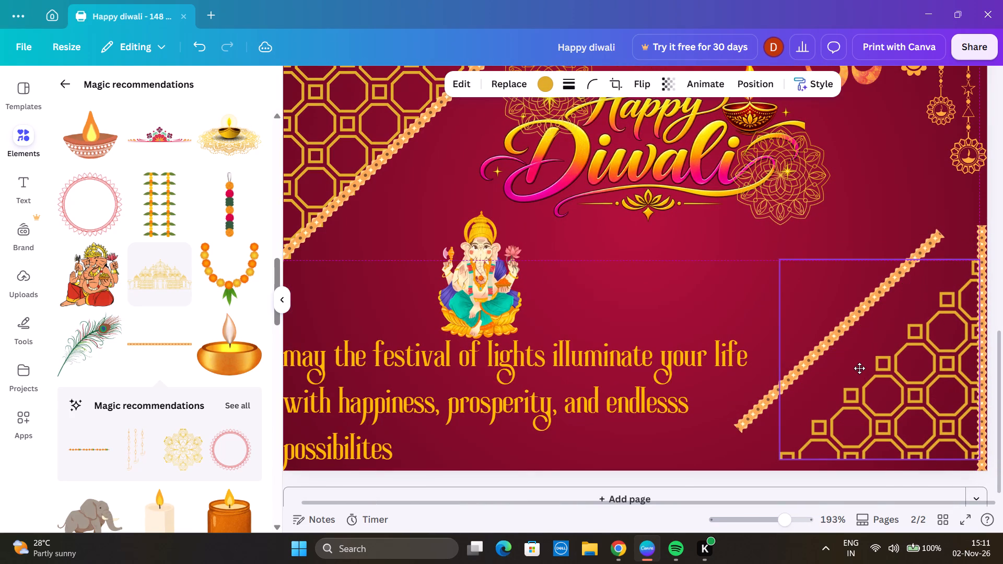
drag(859, 368, 862, 375)
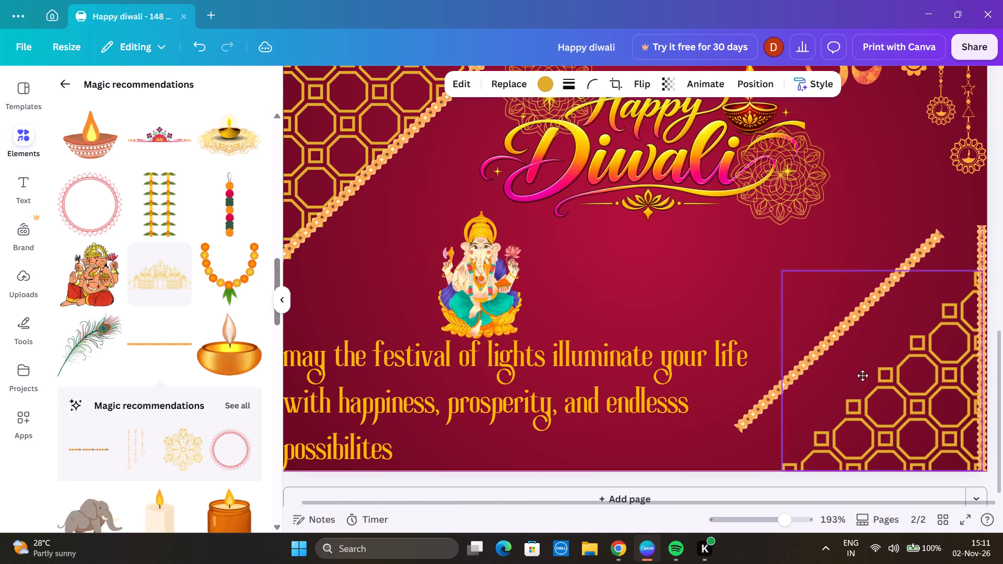
drag(862, 375, 869, 375)
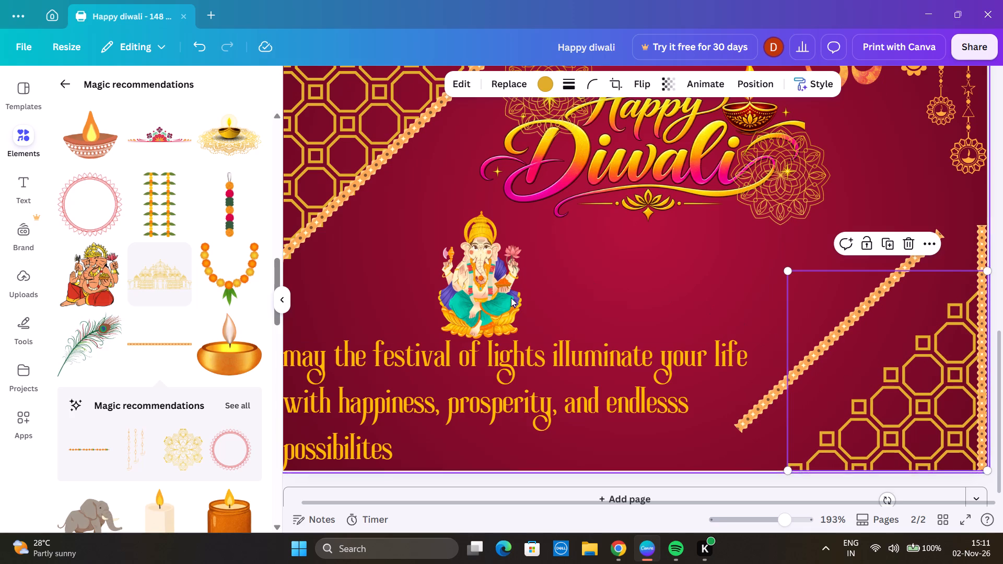
click(334, 326)
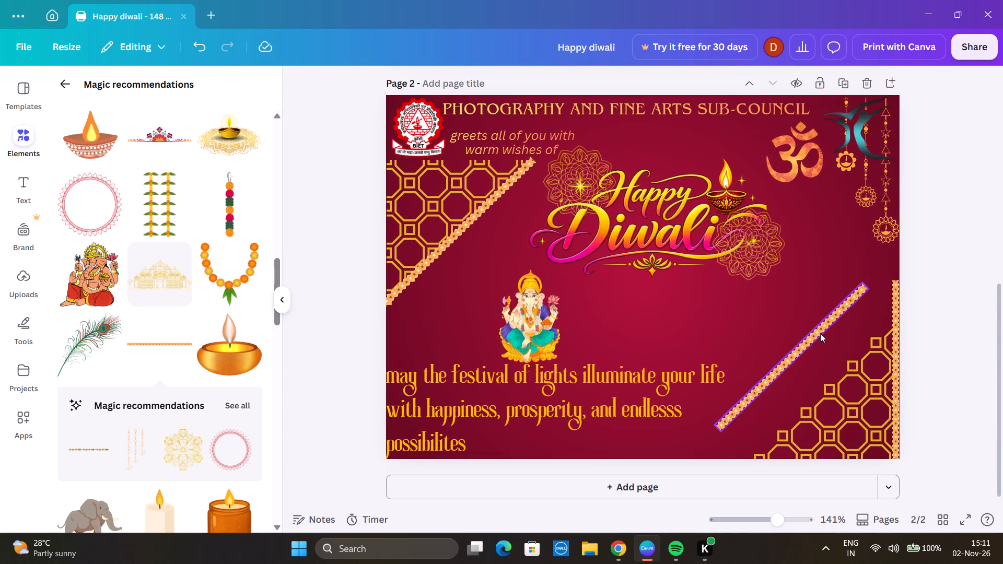
Shrink the vertical border strip on the right page edge to match the height of the lower-right lattice pattern.
click(894, 288)
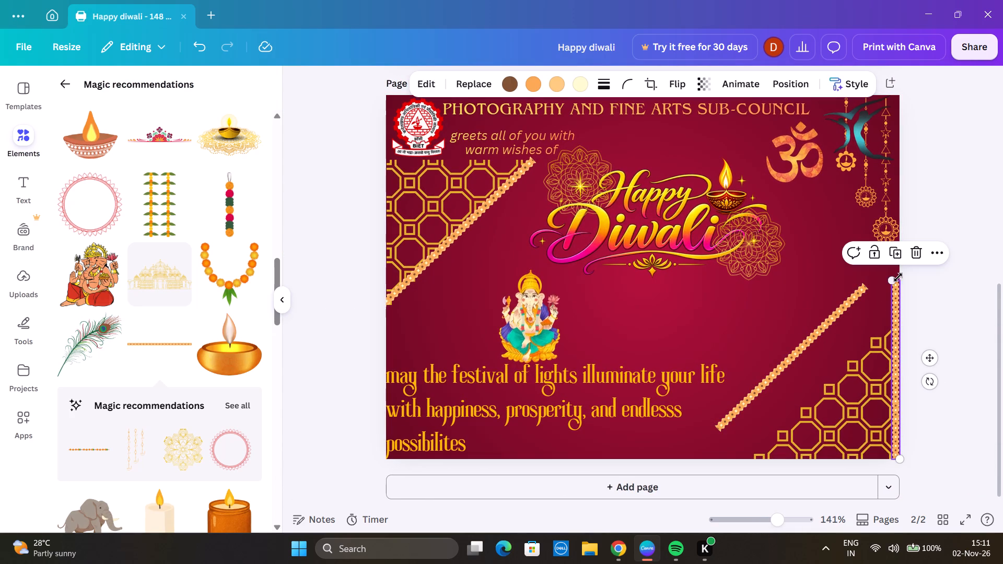
scroll(927, 289, left, 2)
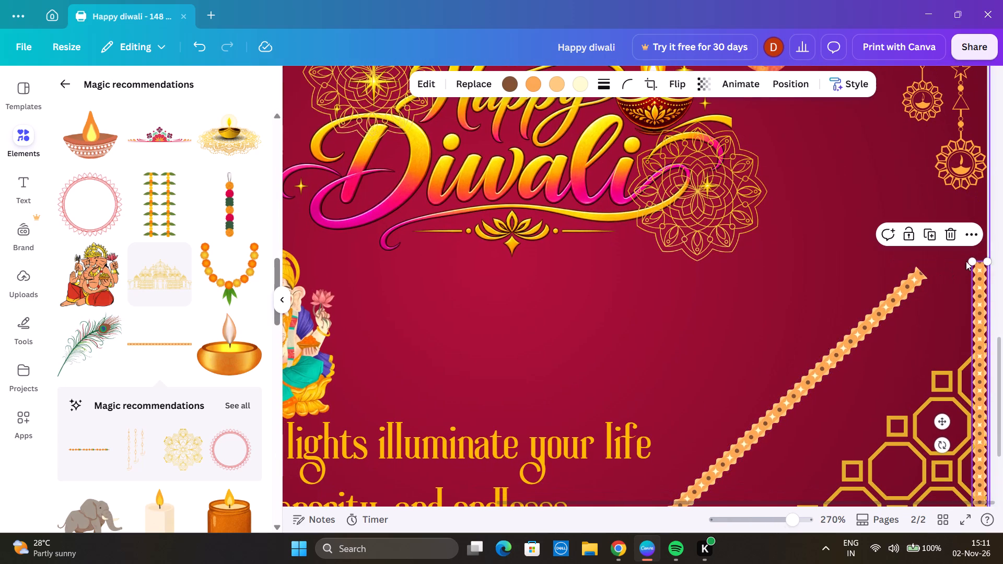
drag(974, 260, 975, 331)
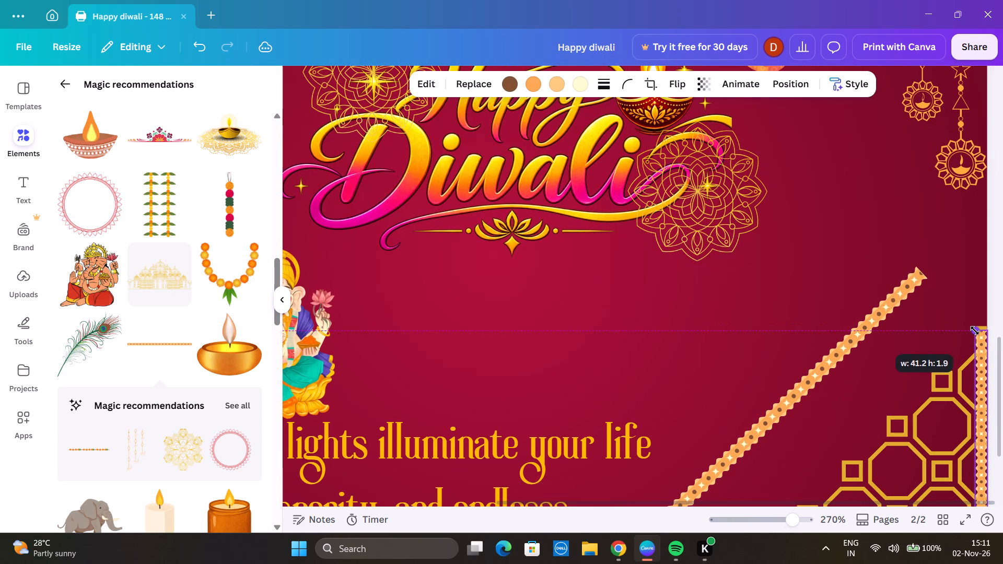
drag(975, 331, 981, 324)
scroll(960, 310, down, 1)
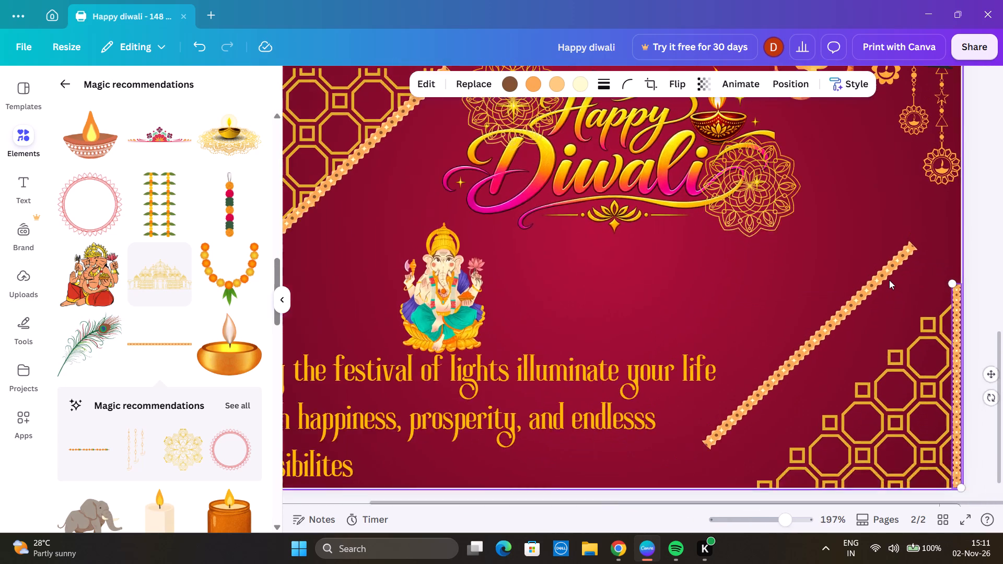
Move the remaining diagonal border strip down onto the diagonal edge of the lower-right lattice pattern.
click(868, 298)
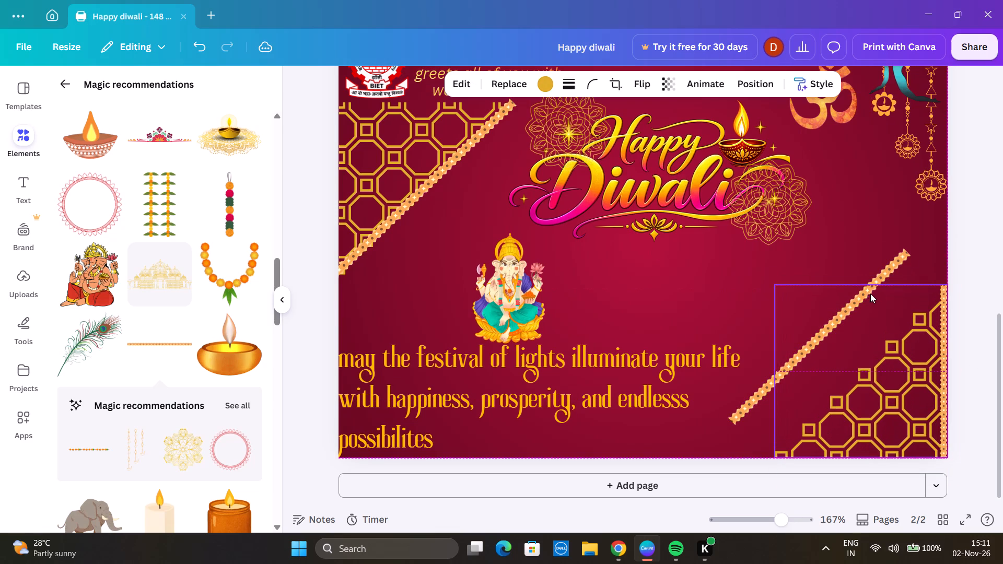
click(857, 299)
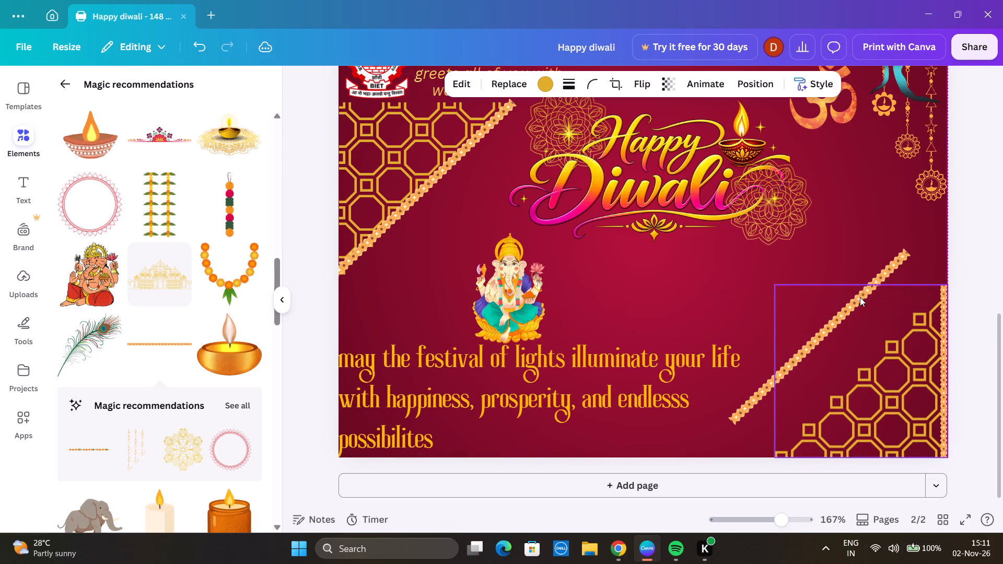
click(655, 293)
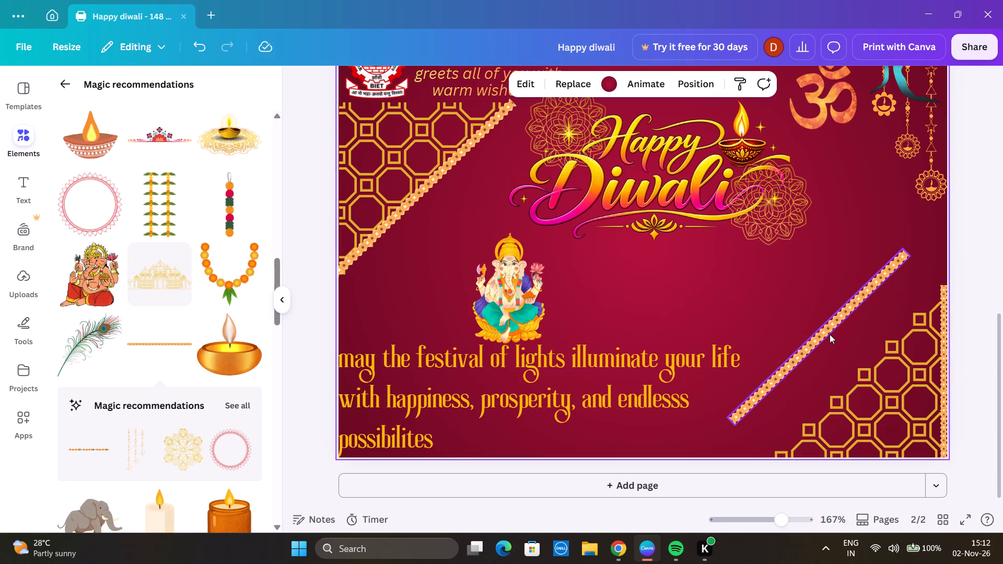
drag(830, 334, 872, 371)
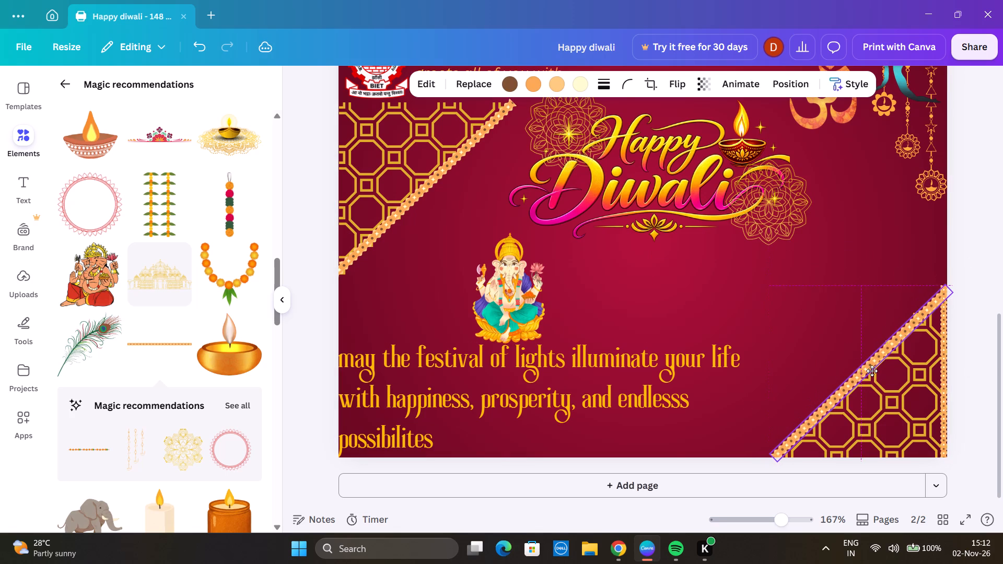
drag(872, 371, 870, 371)
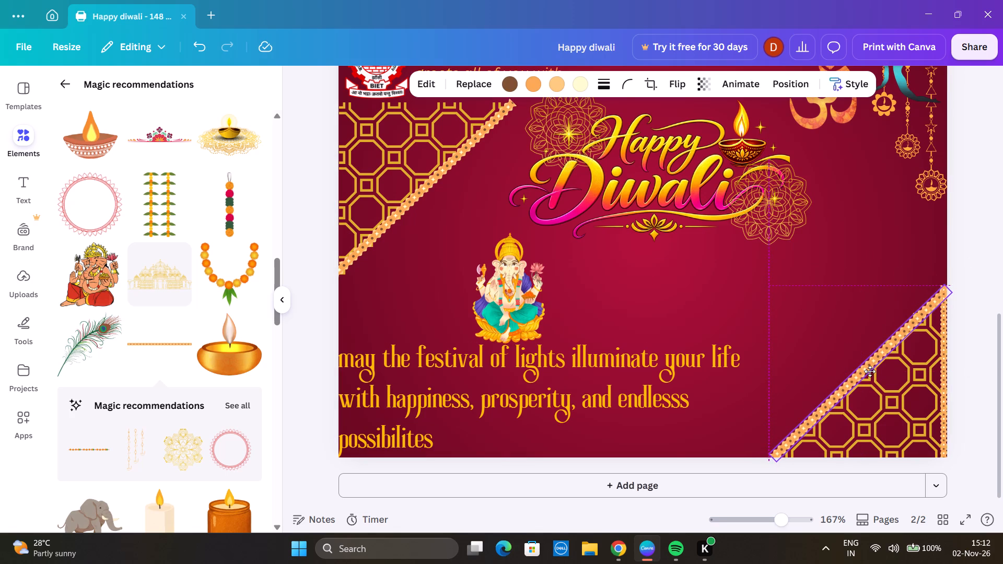
drag(870, 371, 867, 371)
click(635, 296)
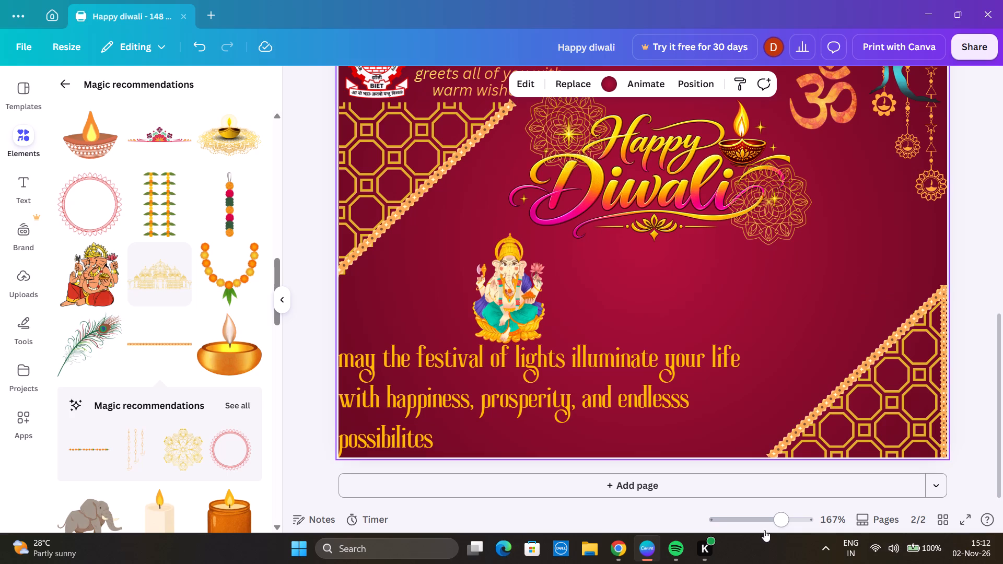
Move the upper-left lattice pattern and its diagonal border strip away from the left page edge, separating the two.
click(310, 224)
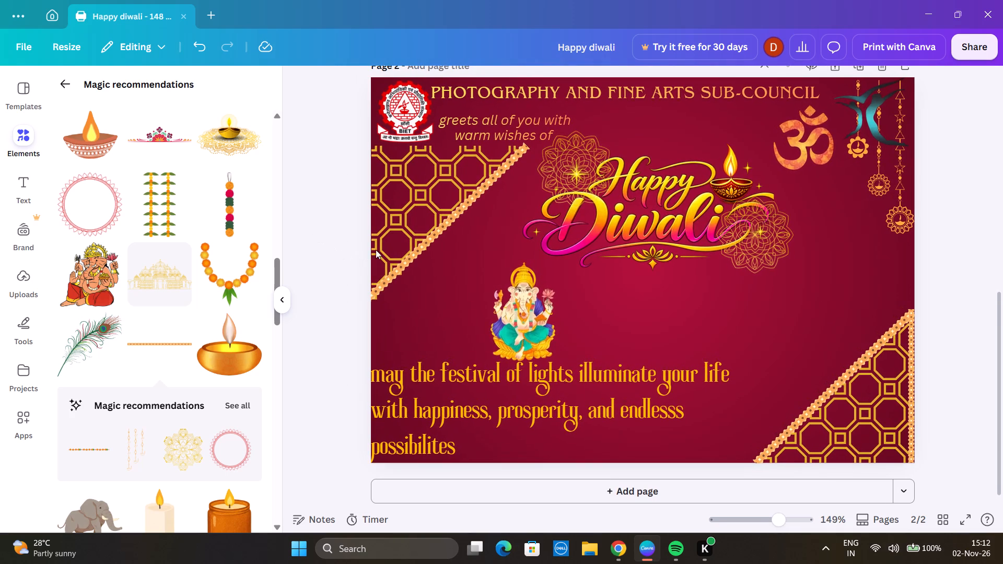
drag(436, 243, 431, 247)
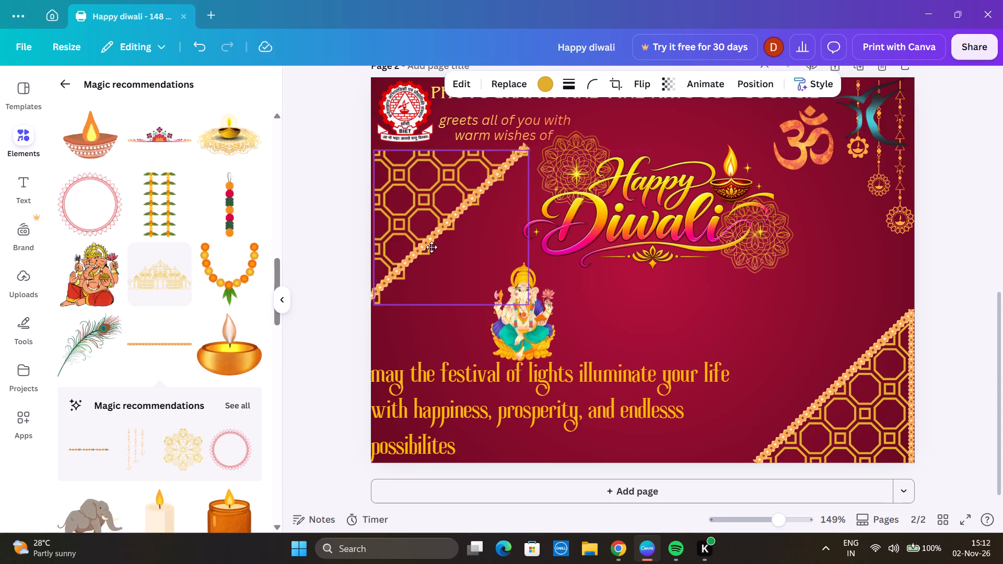
drag(431, 247, 500, 284)
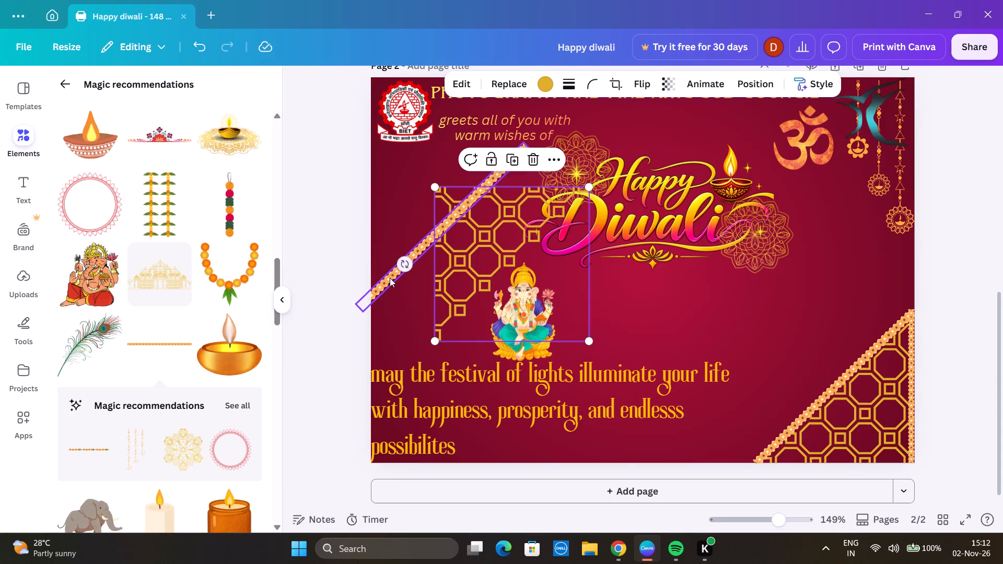
drag(390, 278, 567, 343)
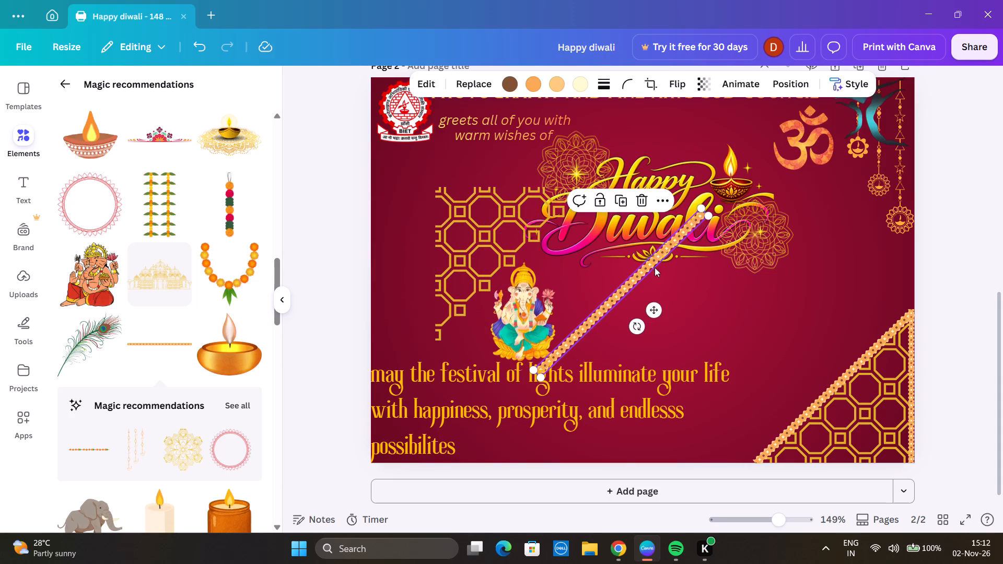
Duplicate the diagonal border strip and place the copy across the displaced upper-left lattice pattern.
click(657, 195)
click(727, 232)
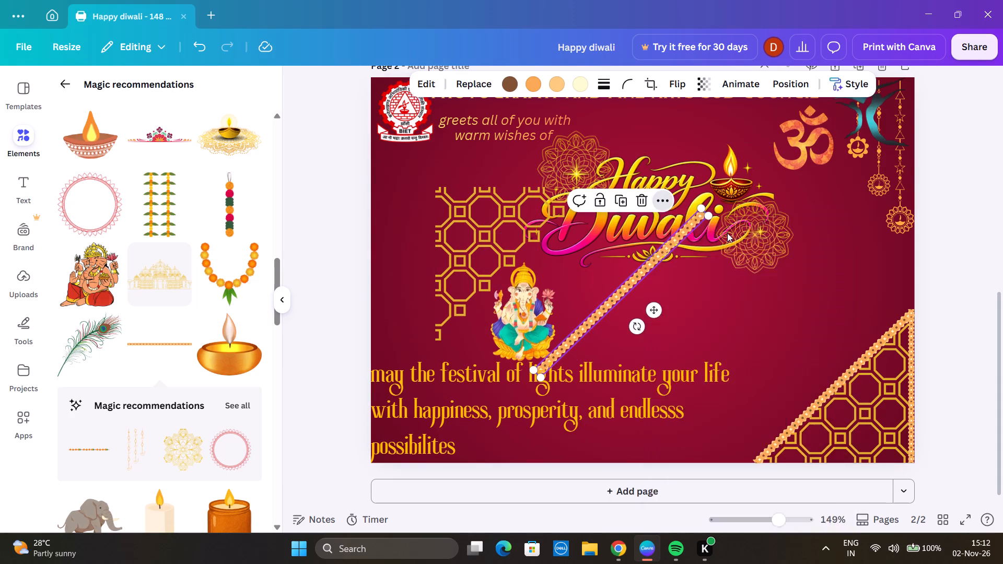
key(ctrl+v)
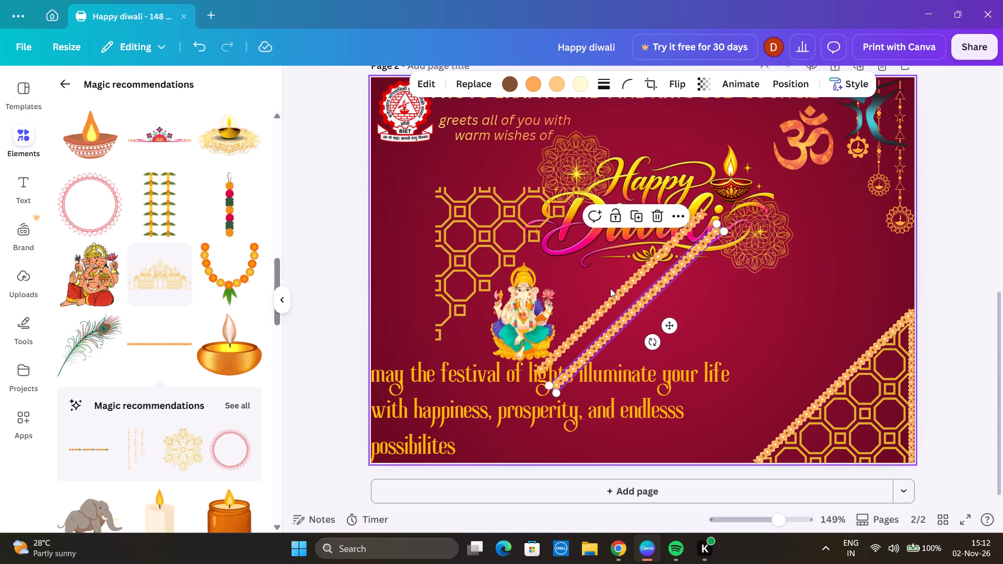
drag(643, 304, 497, 197)
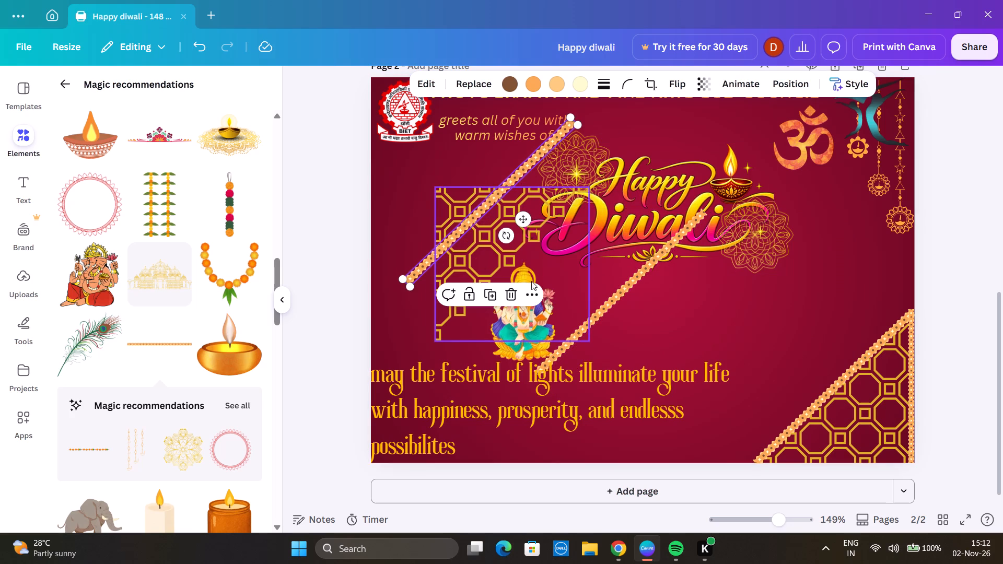
Rotate the duplicated border strip lying across the upper-left lattice pattern until it is horizontal.
drag(508, 237, 488, 210)
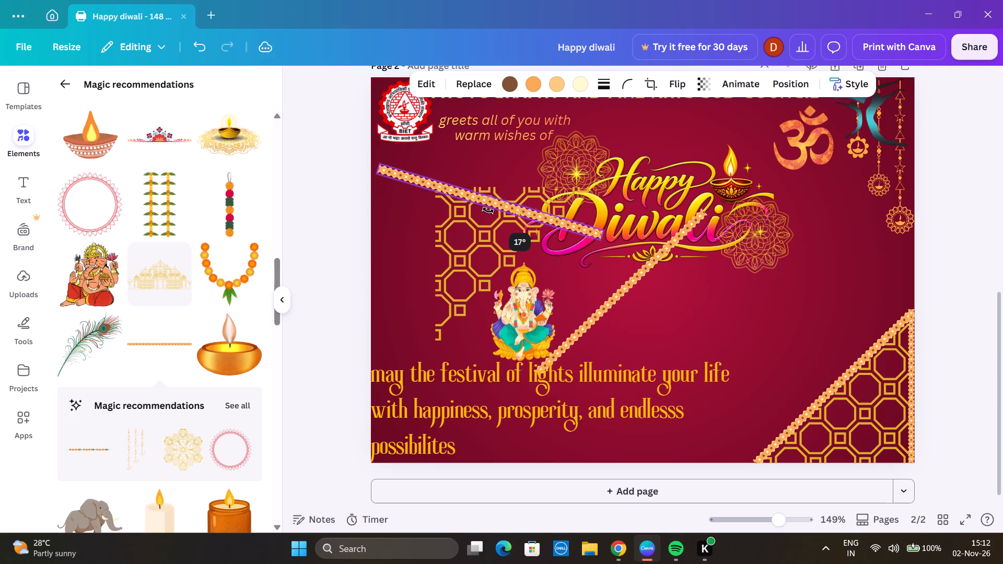
drag(488, 210, 489, 229)
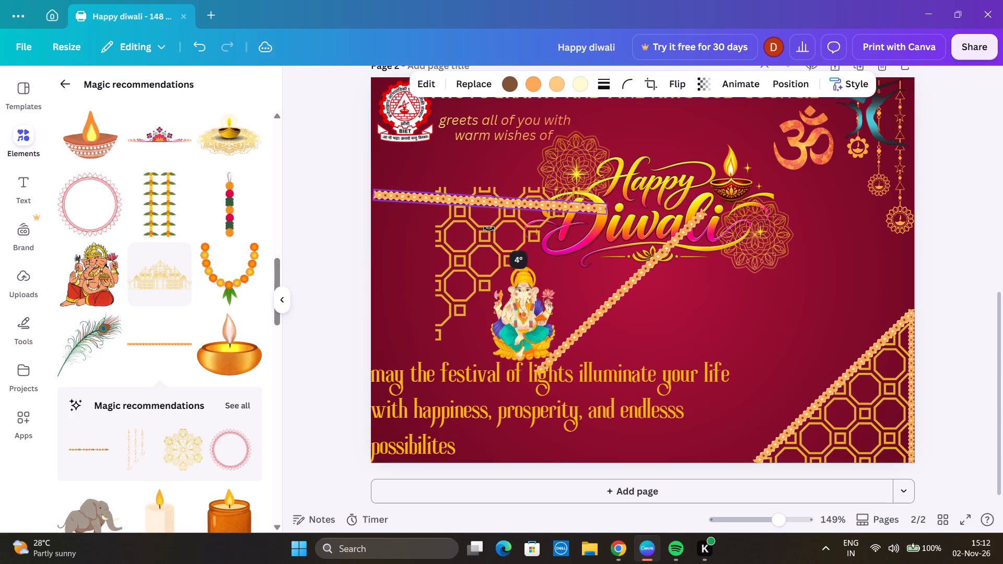
drag(489, 229, 488, 233)
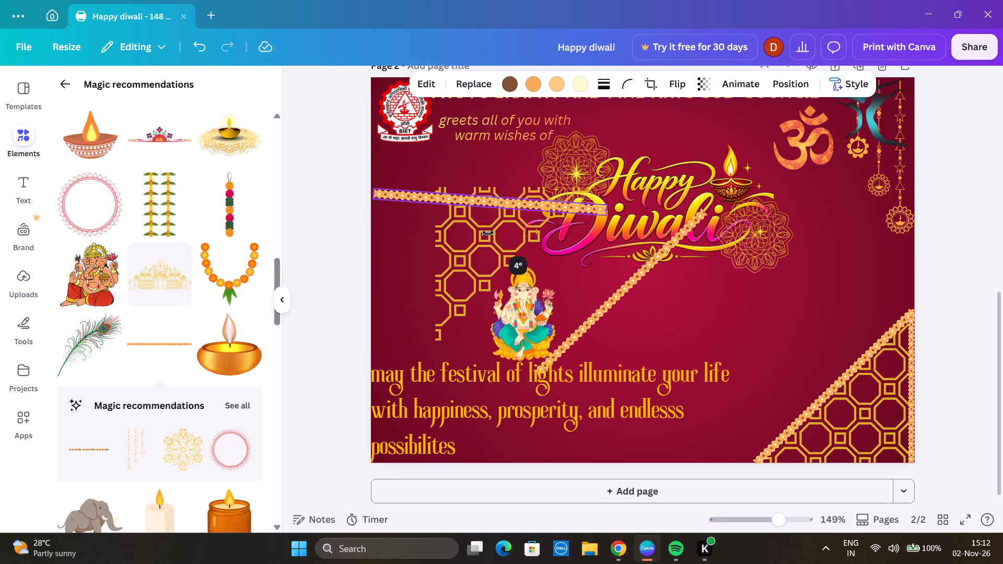
drag(488, 233, 487, 235)
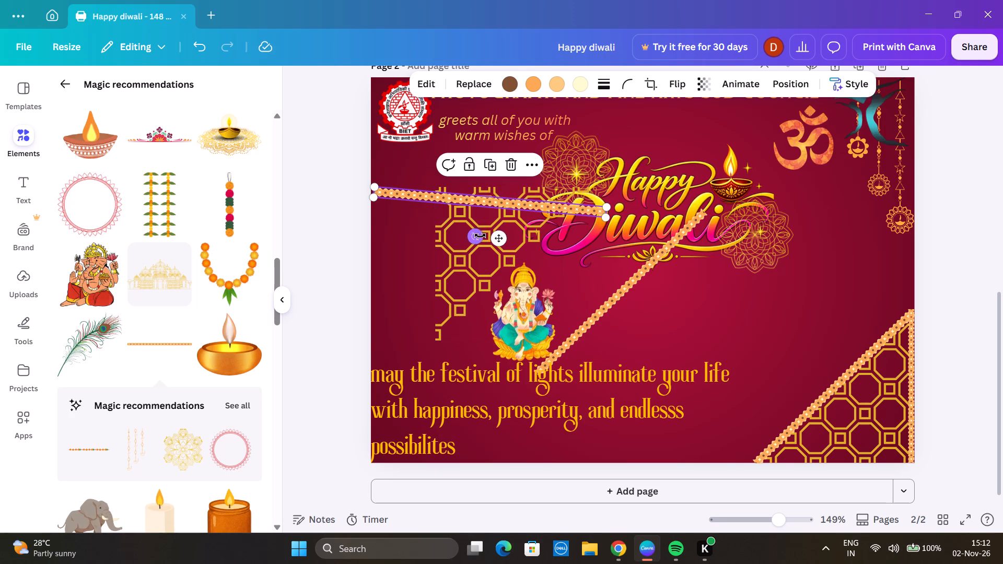
drag(480, 236, 486, 245)
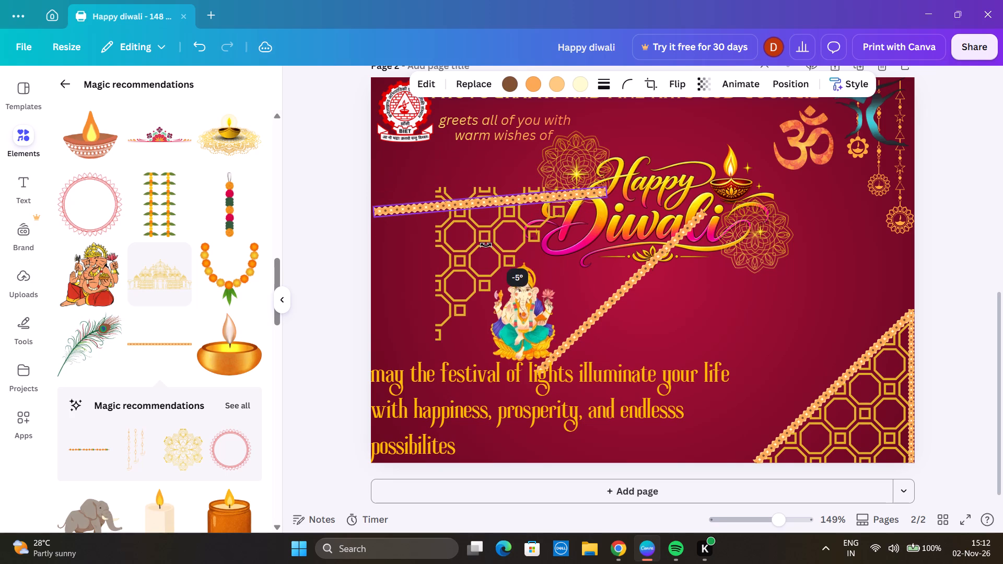
drag(486, 245, 483, 245)
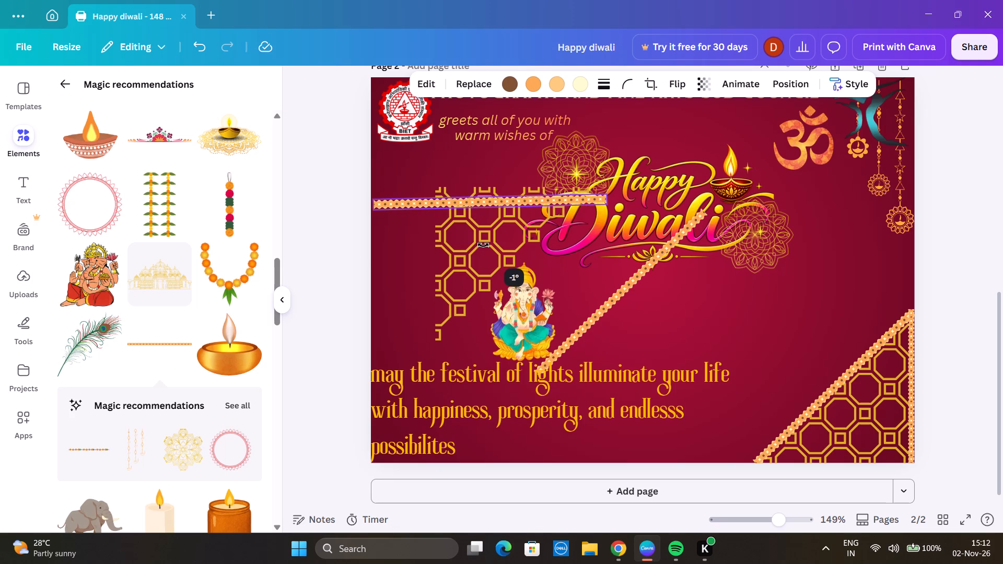
drag(483, 245, 483, 245)
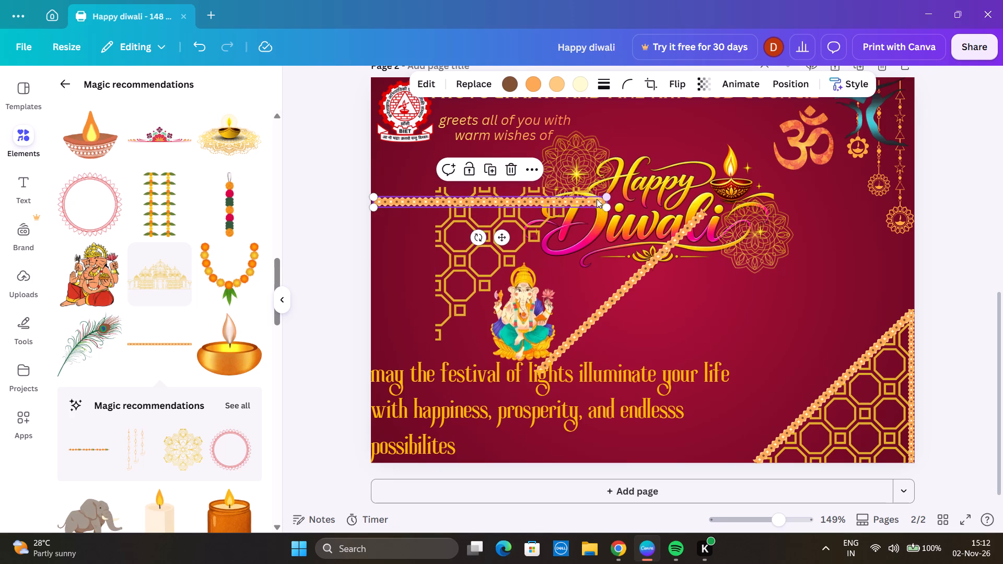
Resize the horizontal border strip to about 42.8 wide and place it against the left page edge just below the logo.
scroll(562, 220, up, 2)
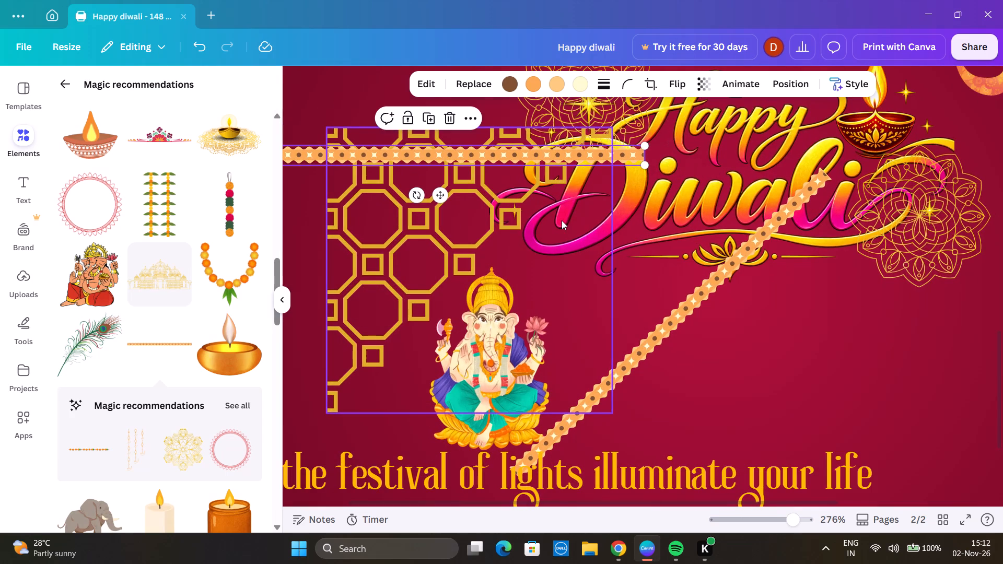
scroll(602, 199, right, 1)
drag(669, 164, 576, 140)
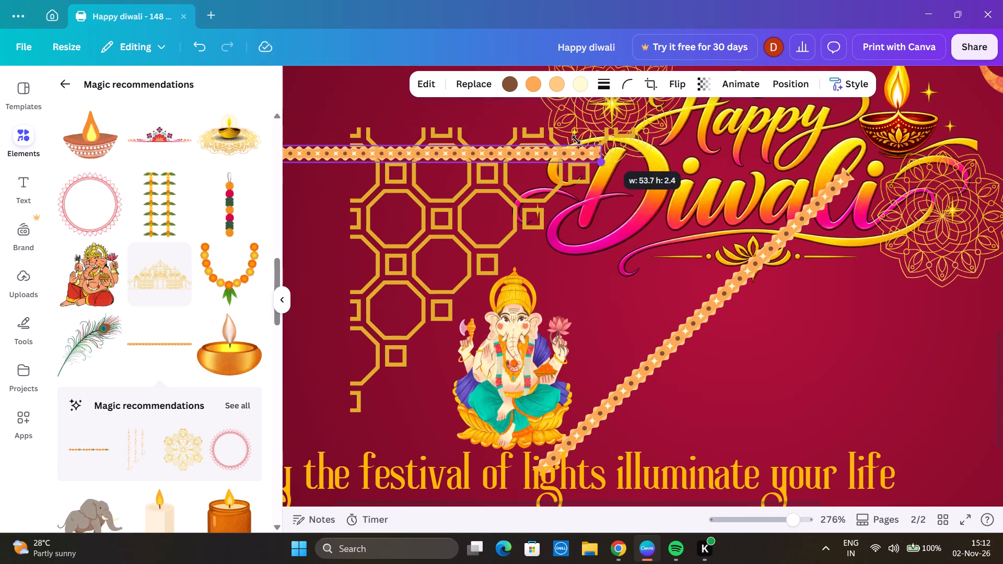
drag(576, 140, 483, 126)
scroll(442, 165, up, 2)
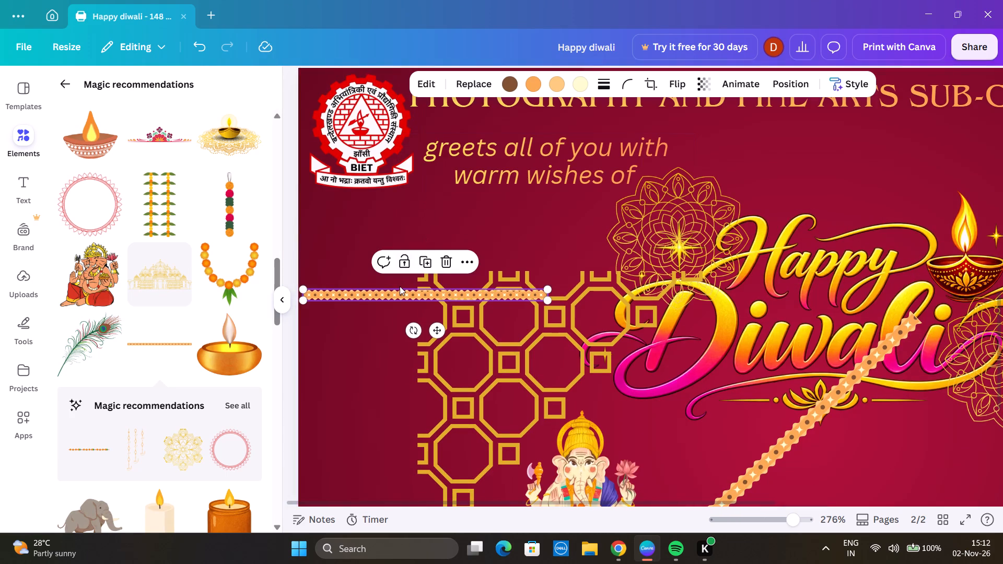
drag(401, 291, 398, 207)
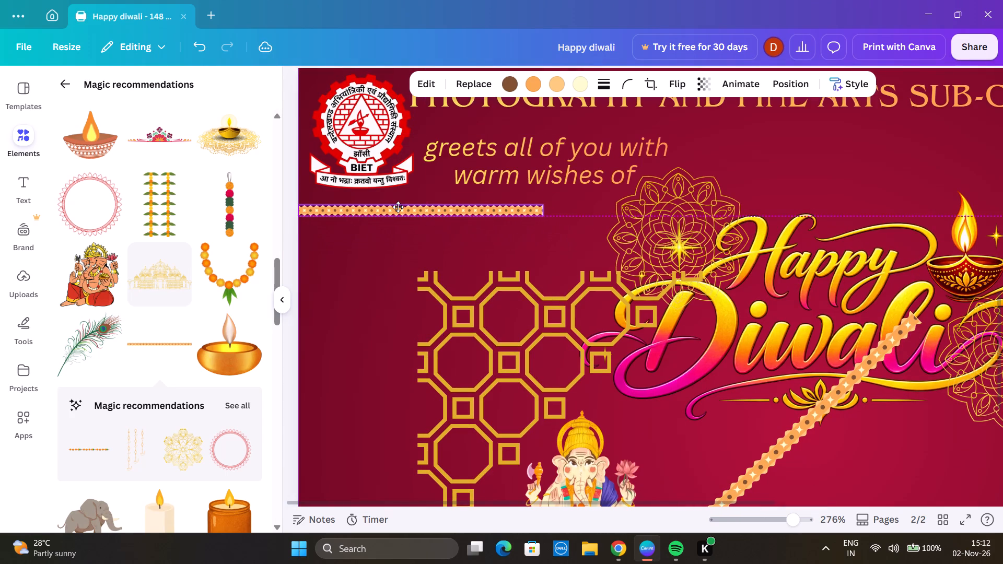
drag(398, 207, 398, 205)
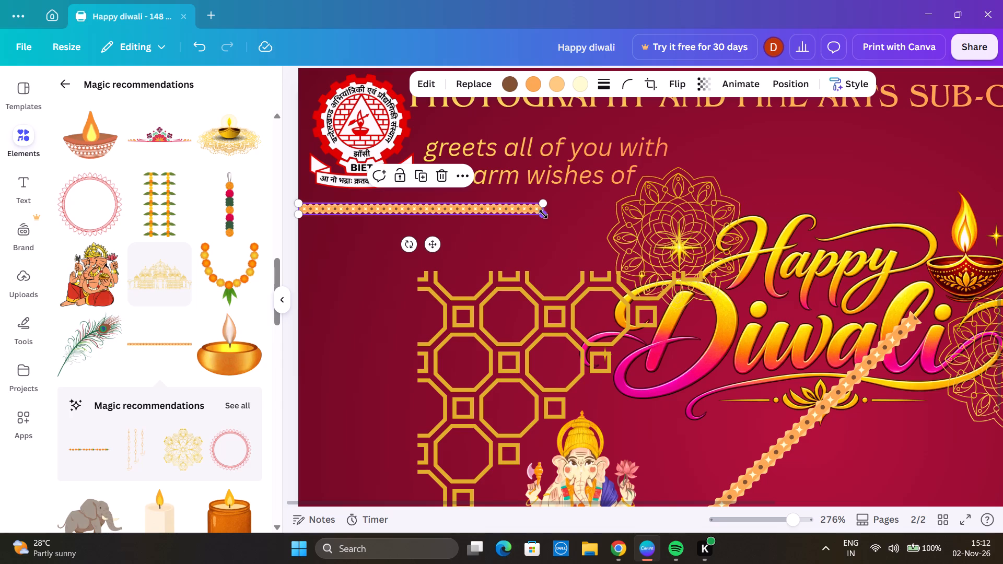
drag(543, 214, 591, 214)
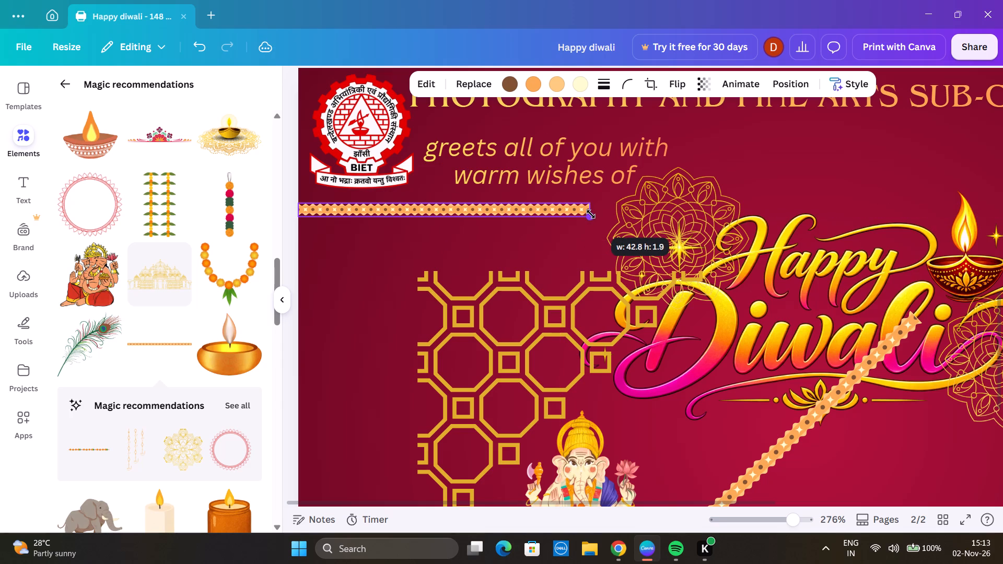
drag(591, 214, 591, 212)
Move the displaced lattice pattern back to the left page edge, directly under the horizontal border strip.
drag(504, 320, 401, 248)
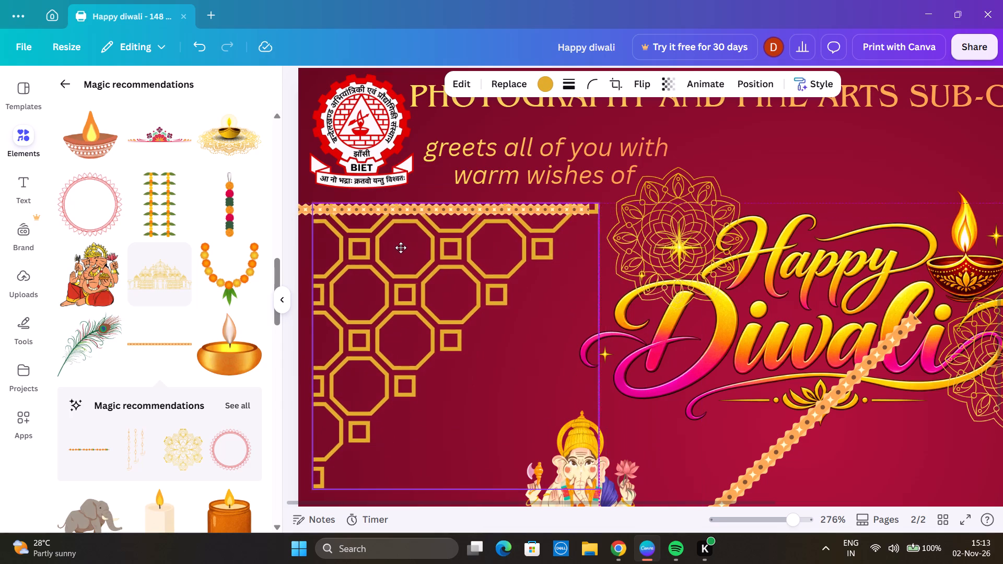
drag(401, 248, 388, 251)
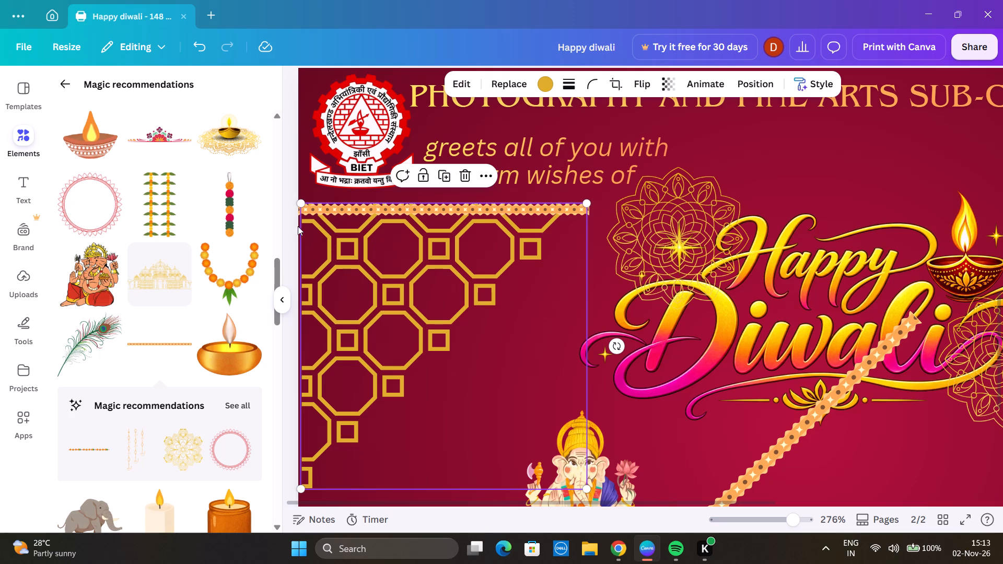
click(861, 157)
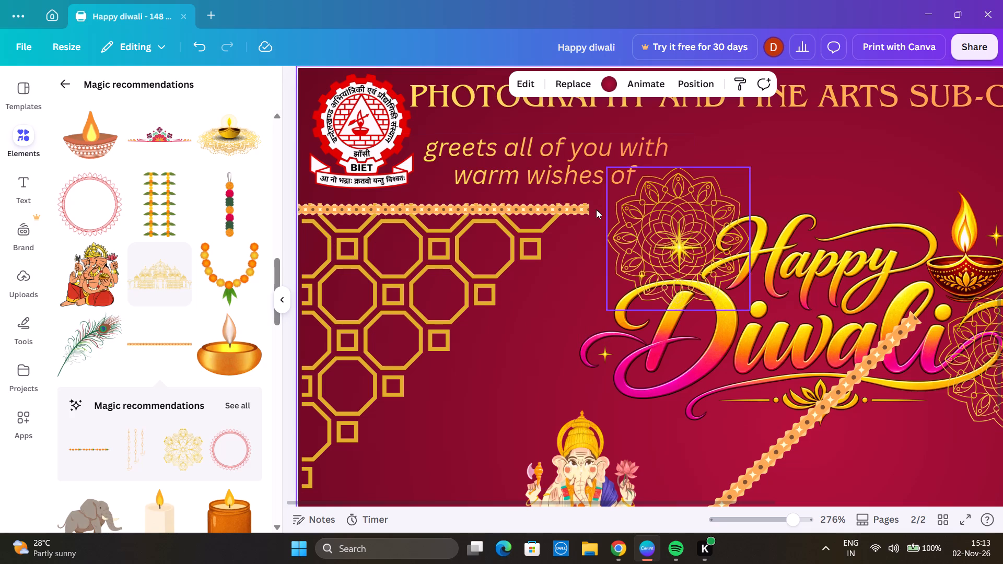
Shrink the horizontal border strip to about 42.4 wide so it ends with the lattice pattern's top edge.
click(586, 209)
click(593, 214)
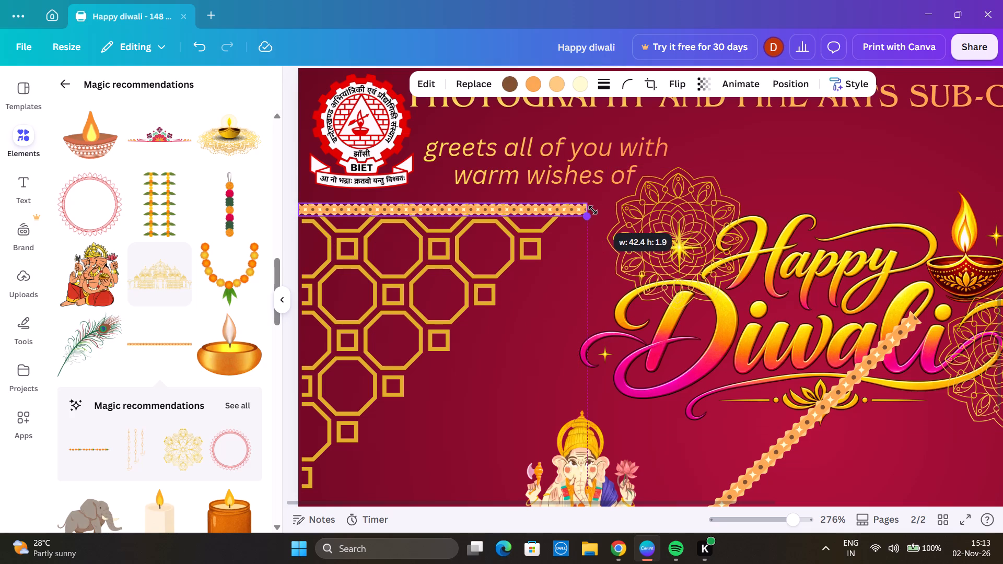
click(857, 169)
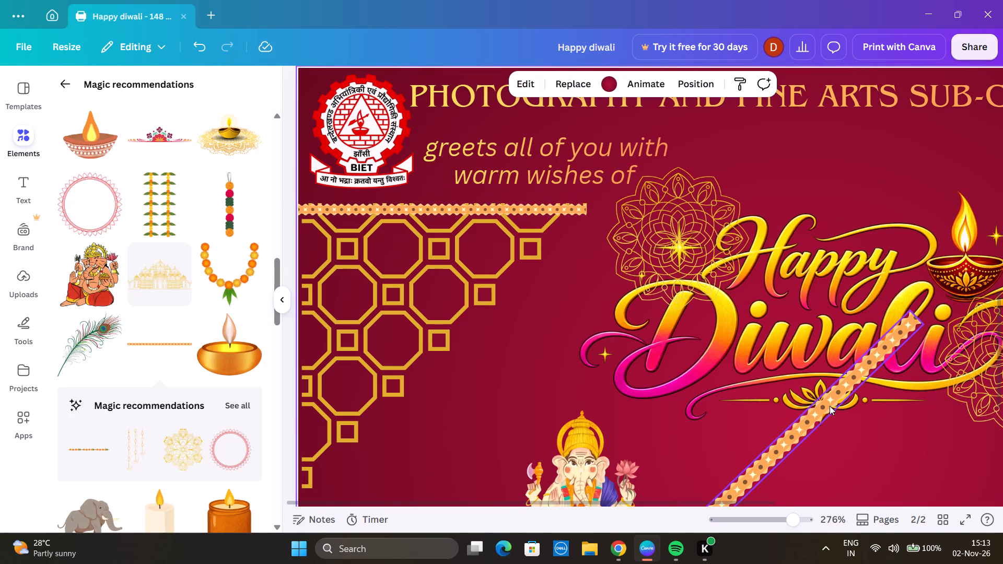
Fit the loose diagonal border strip onto the diagonal edge of the upper-left lattice pattern, shrinking it to about 60 wide.
drag(830, 406, 521, 286)
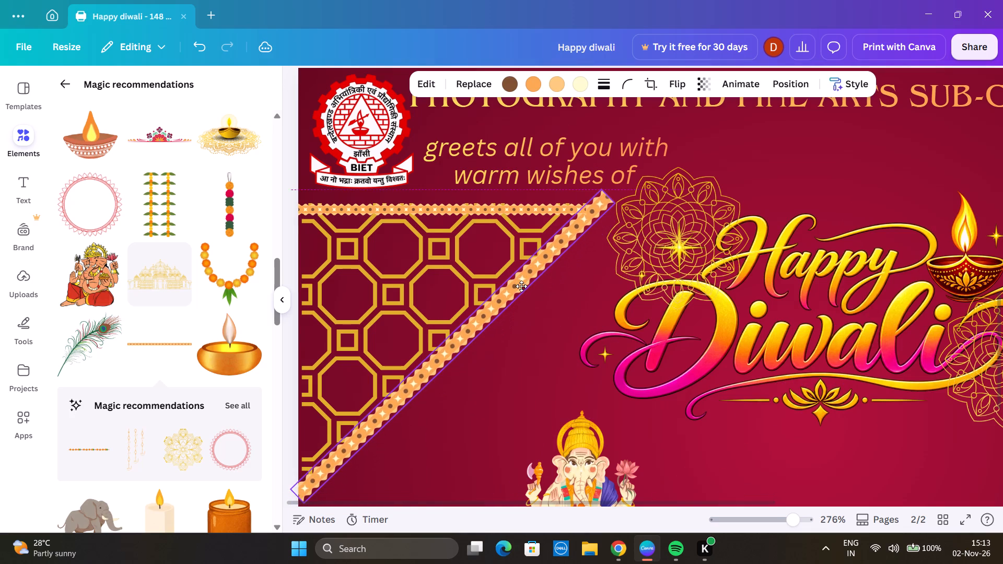
drag(521, 286, 525, 281)
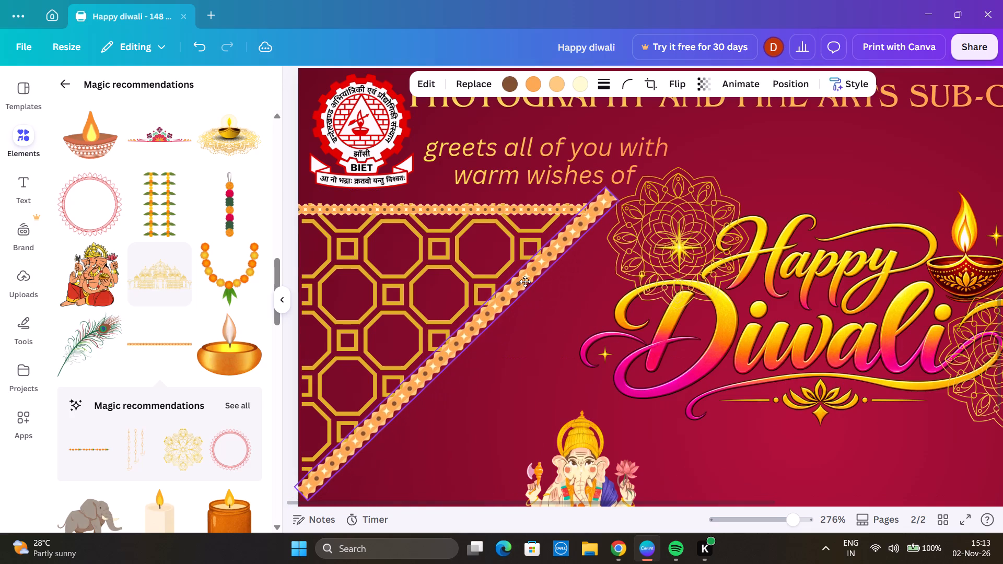
drag(525, 281, 524, 275)
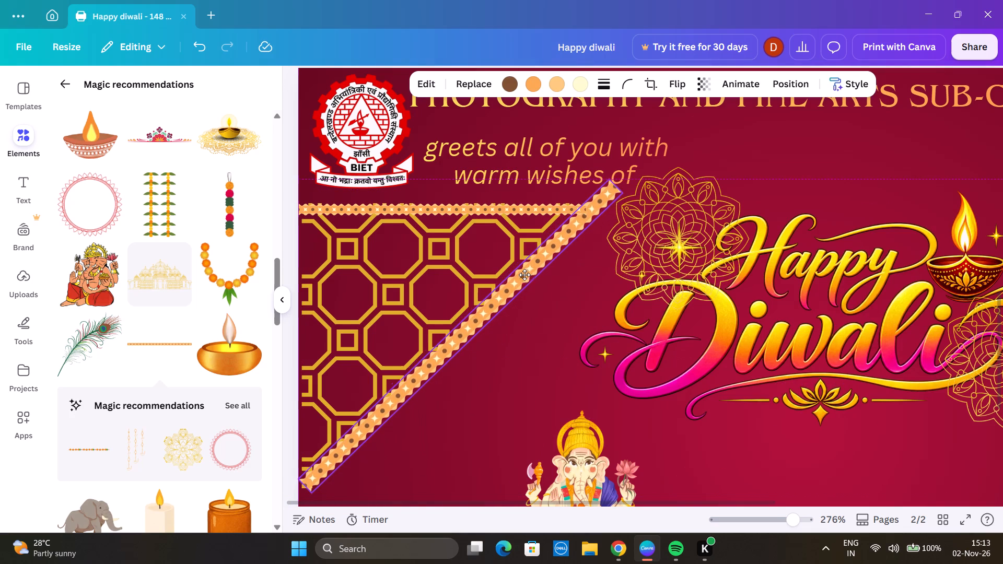
drag(524, 275, 523, 276)
drag(616, 197, 610, 205)
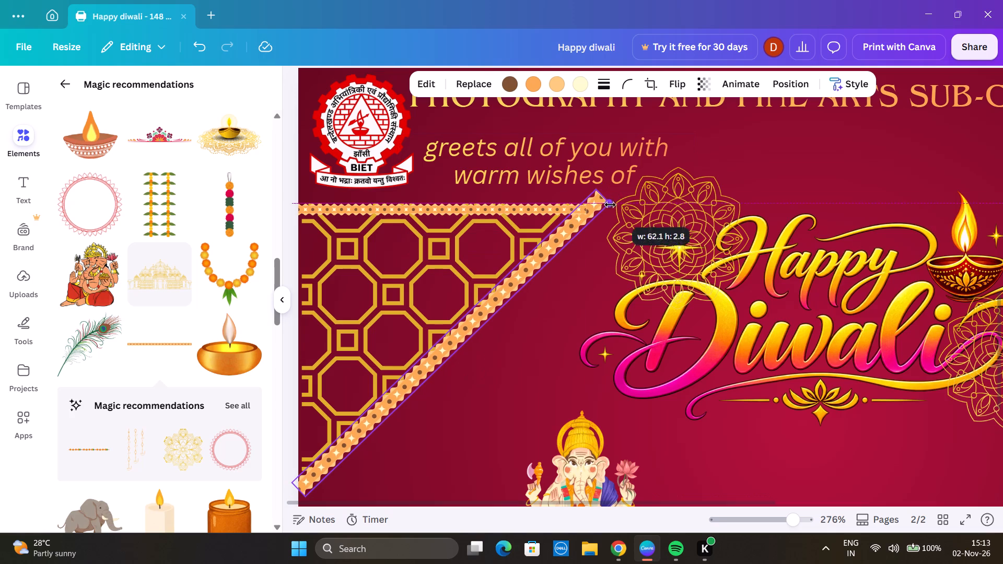
drag(610, 205, 599, 214)
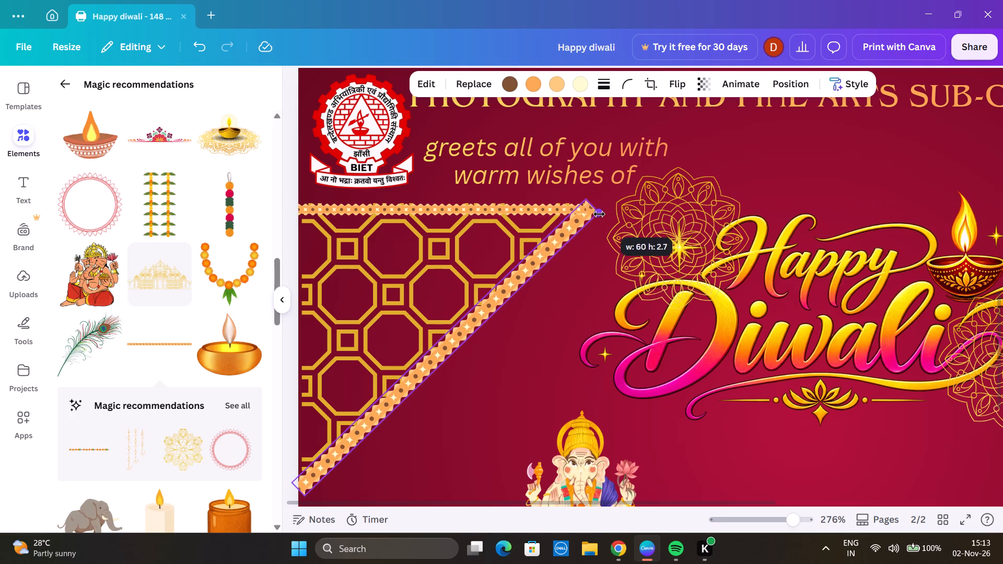
drag(599, 214, 599, 215)
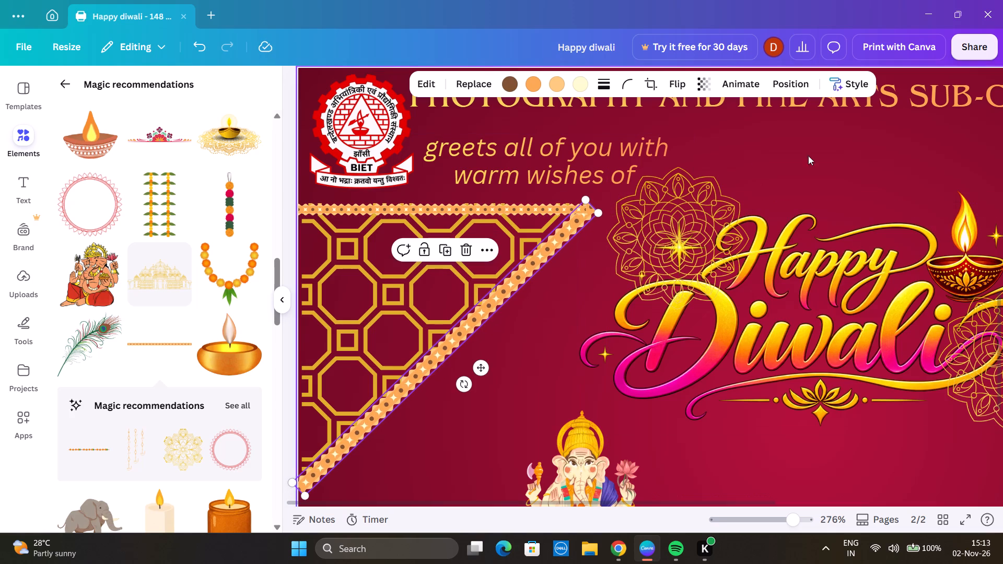
click(826, 155)
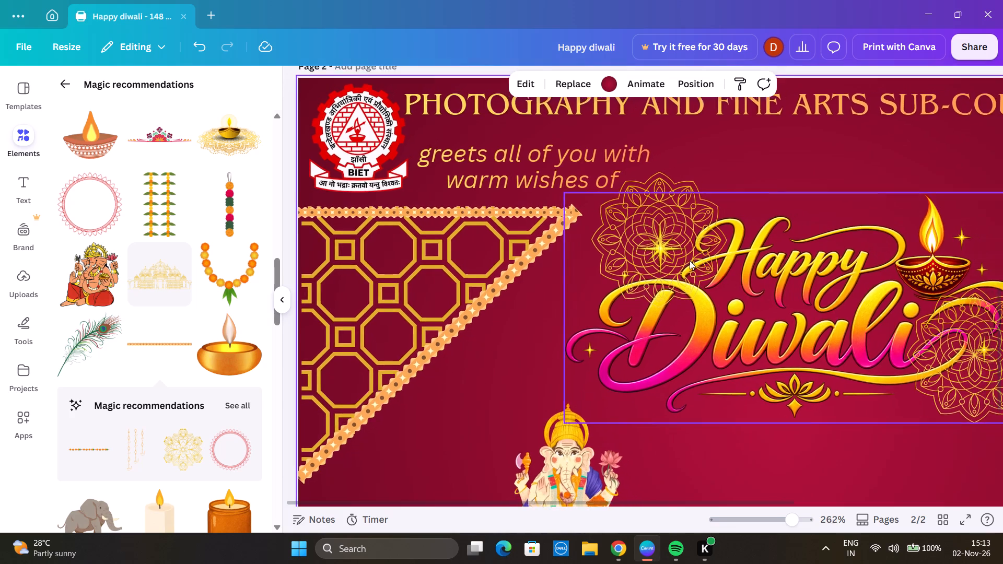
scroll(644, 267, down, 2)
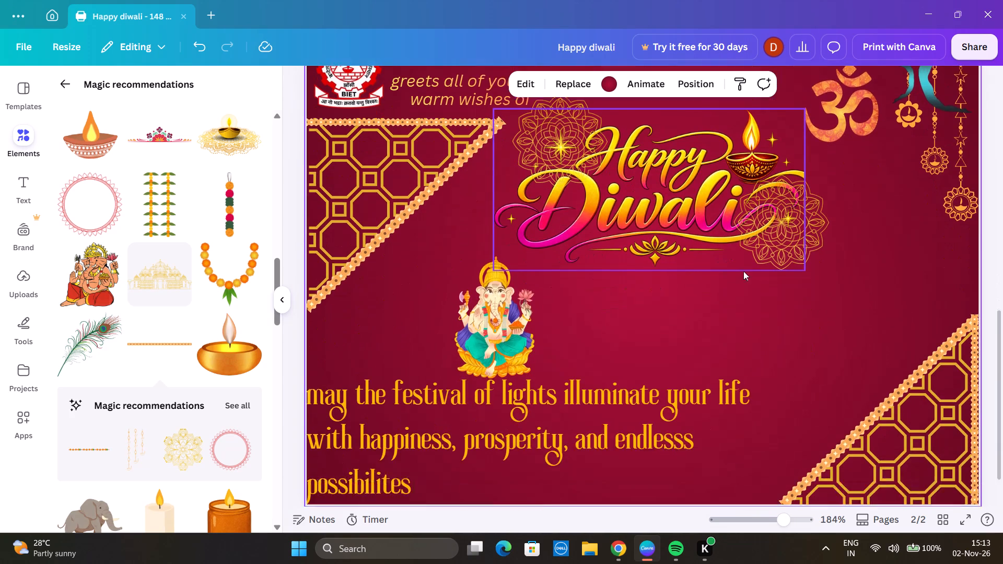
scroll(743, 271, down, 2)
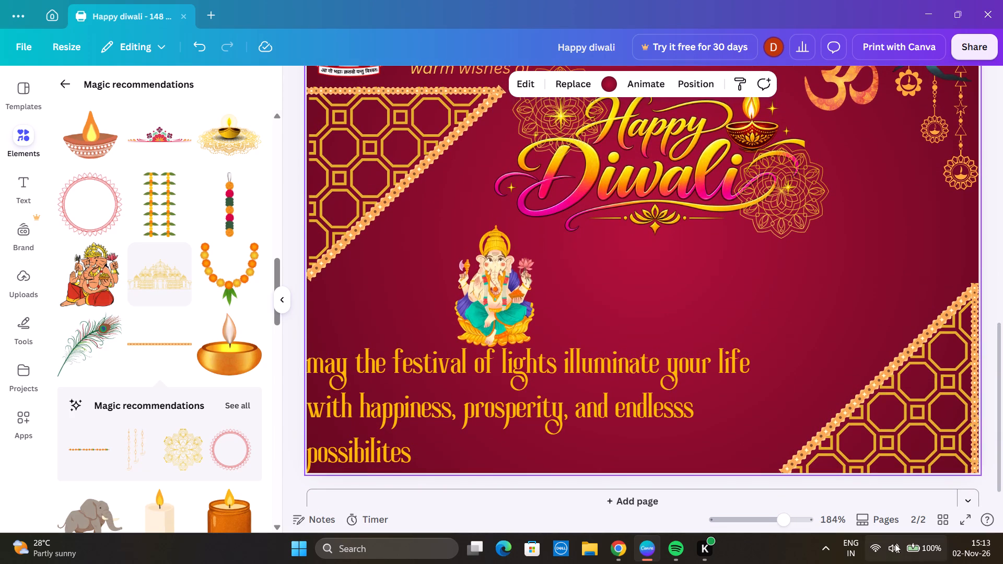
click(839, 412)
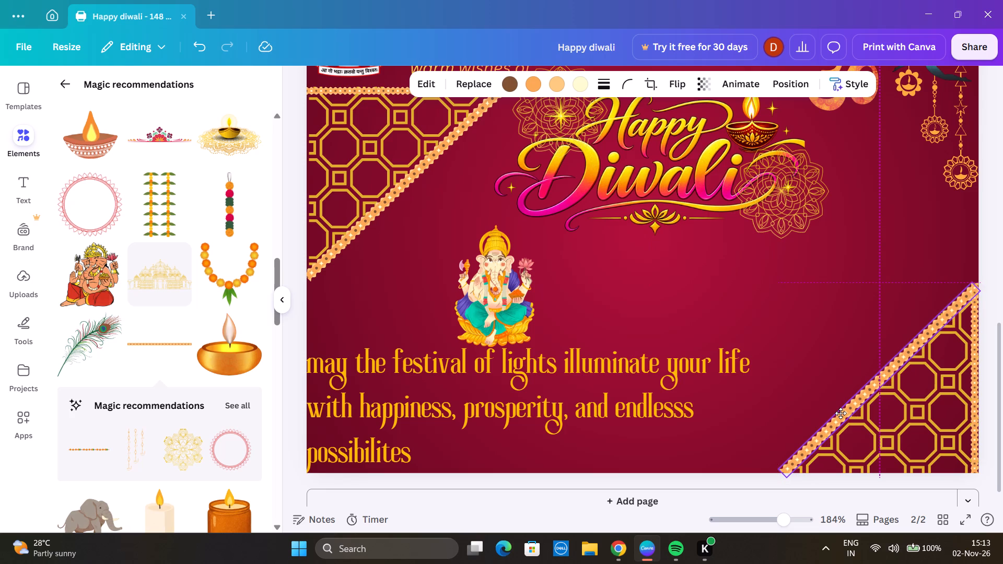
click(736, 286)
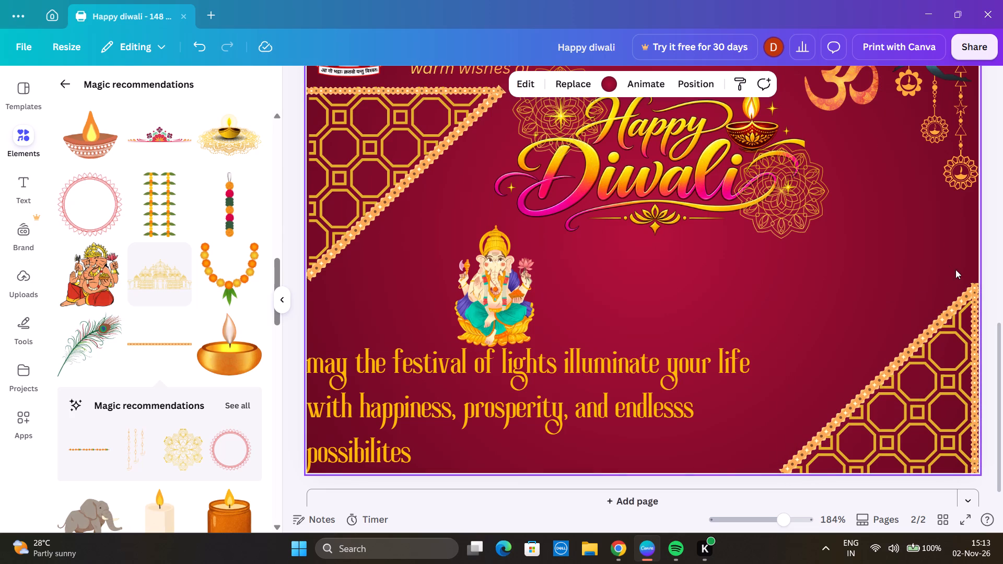
Move the Ganesha figure to the right side of the page, beside the Happy Diwali title and above the lower-right lattice pattern.
scroll(477, 145, up, 1)
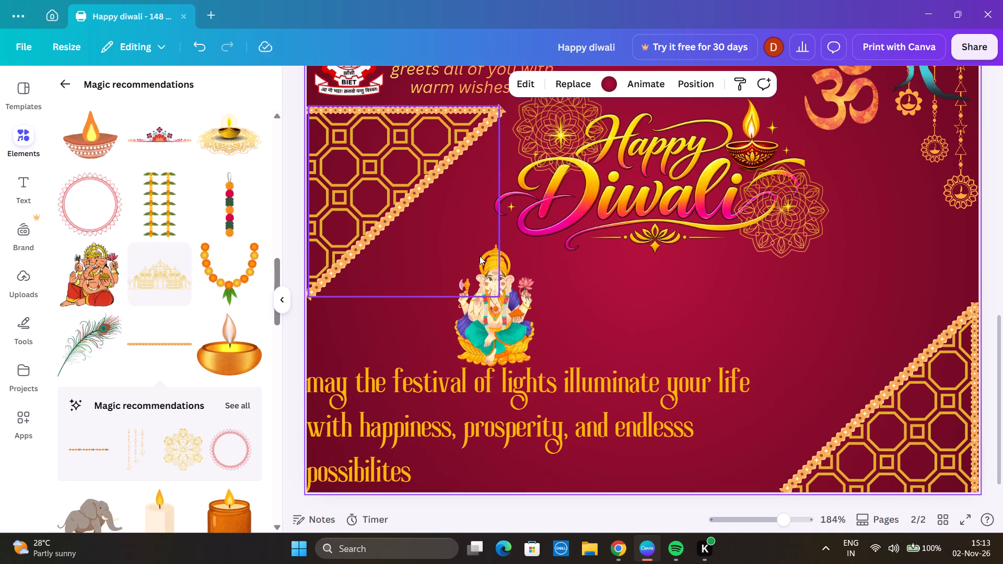
scroll(480, 256, up, 1)
drag(509, 310, 426, 310)
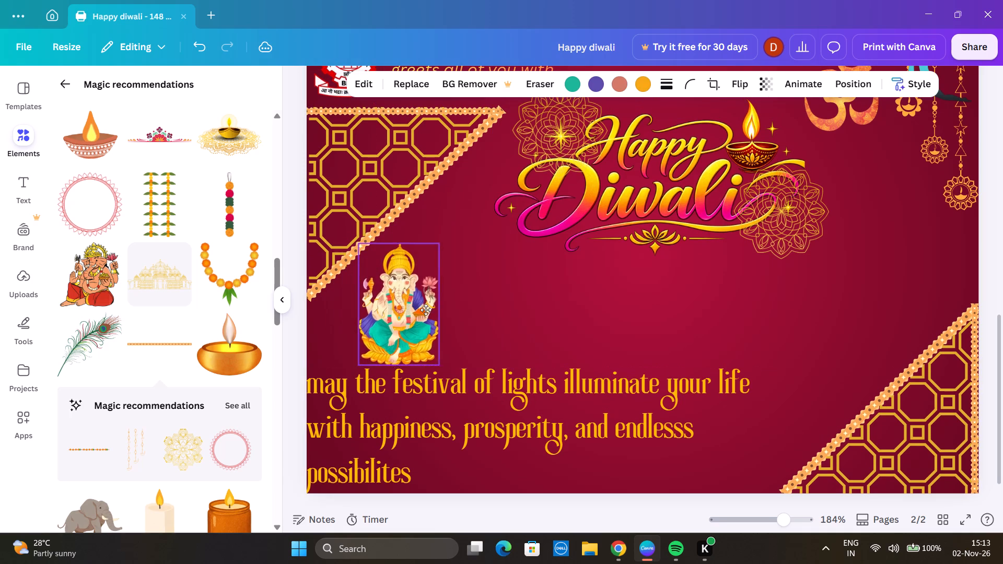
drag(426, 310, 909, 307)
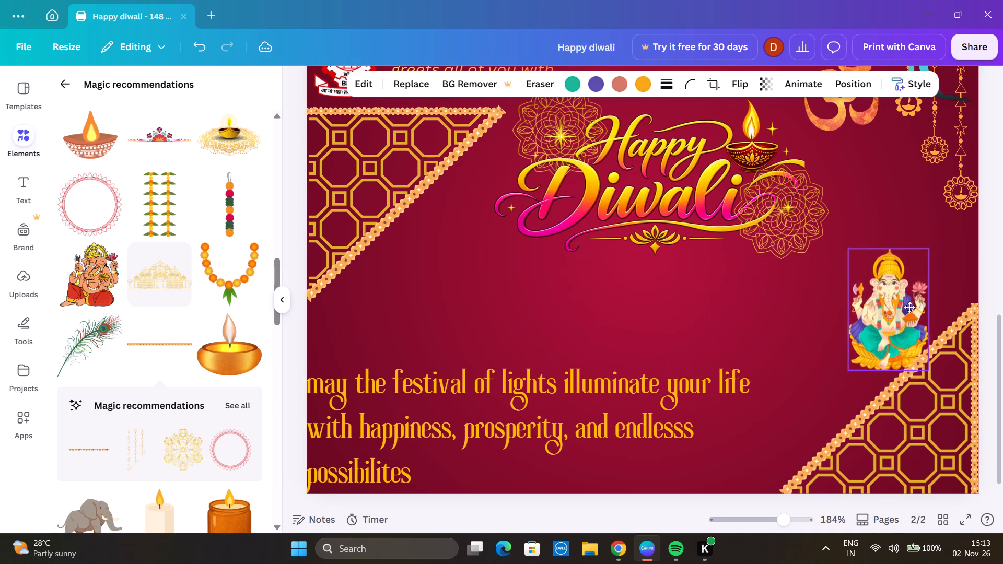
drag(909, 307, 892, 232)
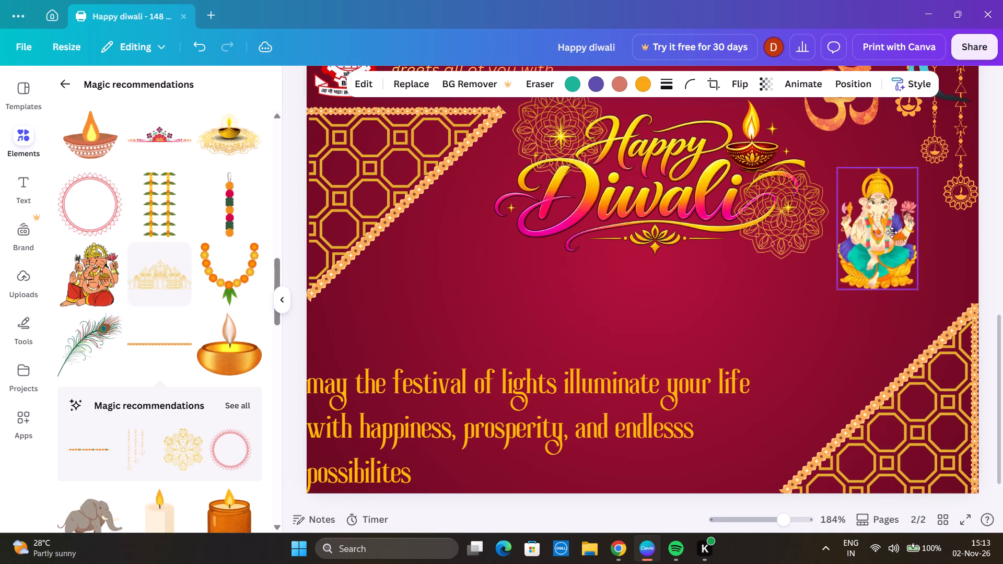
drag(892, 232, 906, 248)
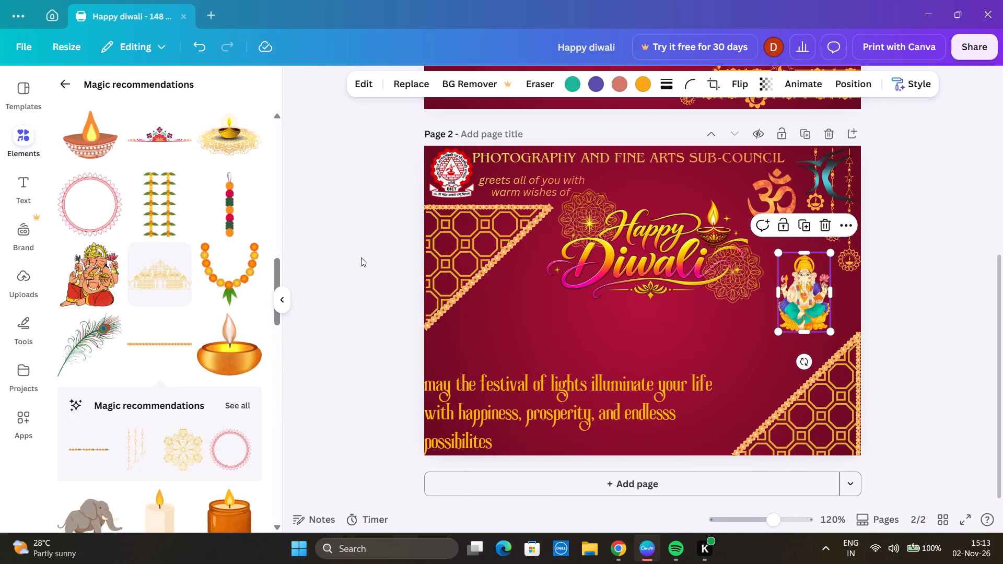
click(361, 259)
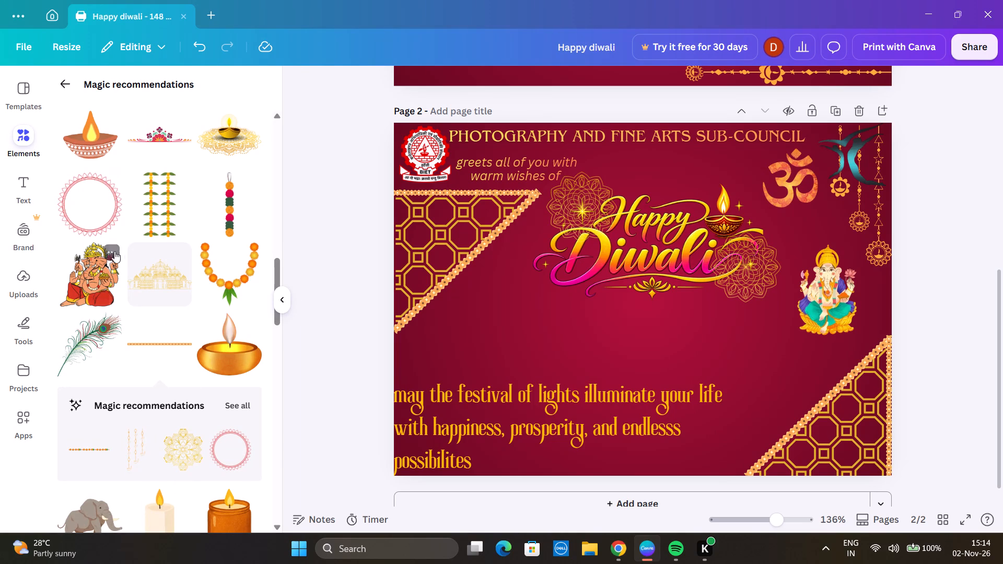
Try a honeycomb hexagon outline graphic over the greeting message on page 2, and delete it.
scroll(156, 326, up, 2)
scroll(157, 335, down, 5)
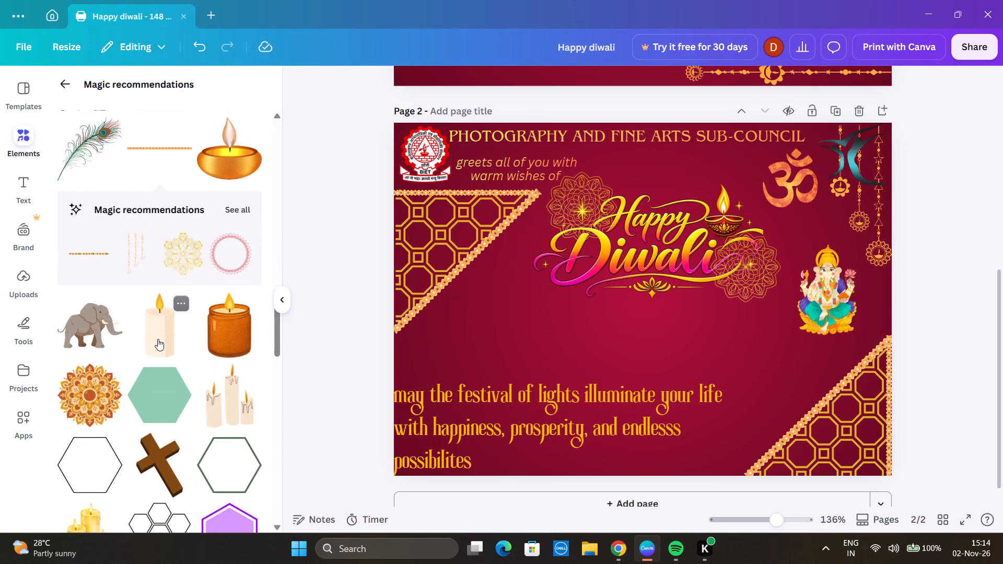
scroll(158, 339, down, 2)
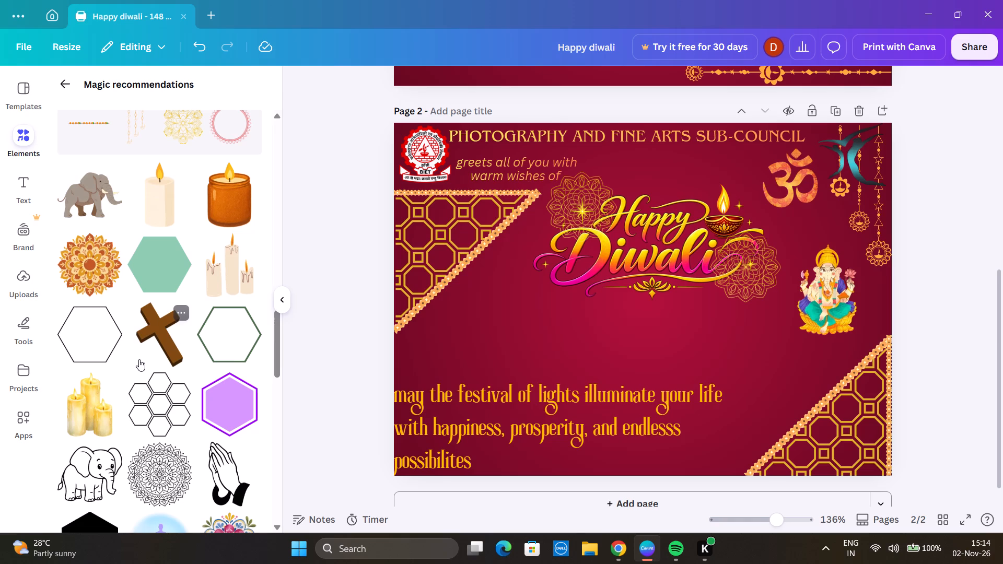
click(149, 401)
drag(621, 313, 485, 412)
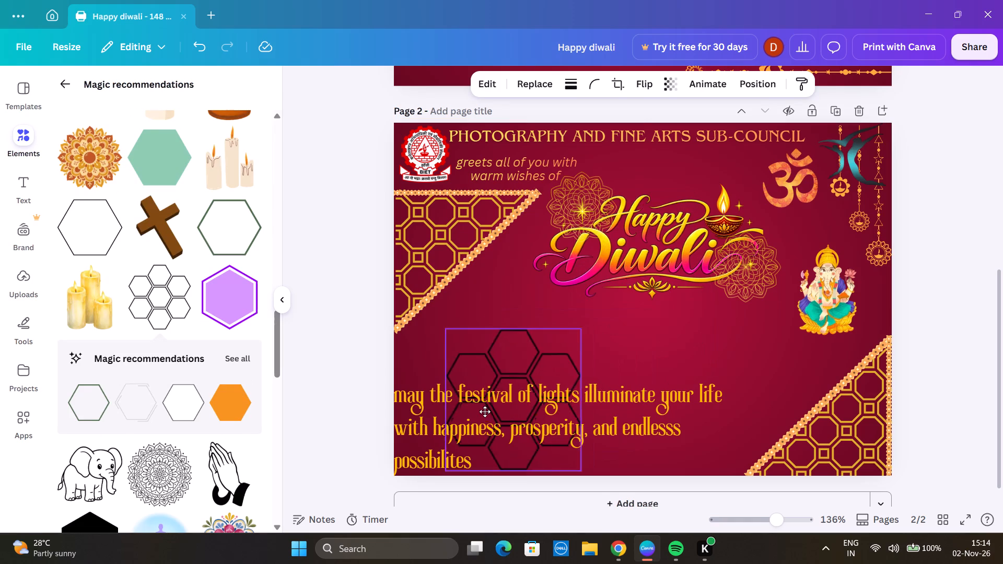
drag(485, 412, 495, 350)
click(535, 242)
Add the colourful floral mandala graphic and shrink it to sit between the upper-left lattice pattern and the Happy Diwali title.
scroll(204, 387, down, 2)
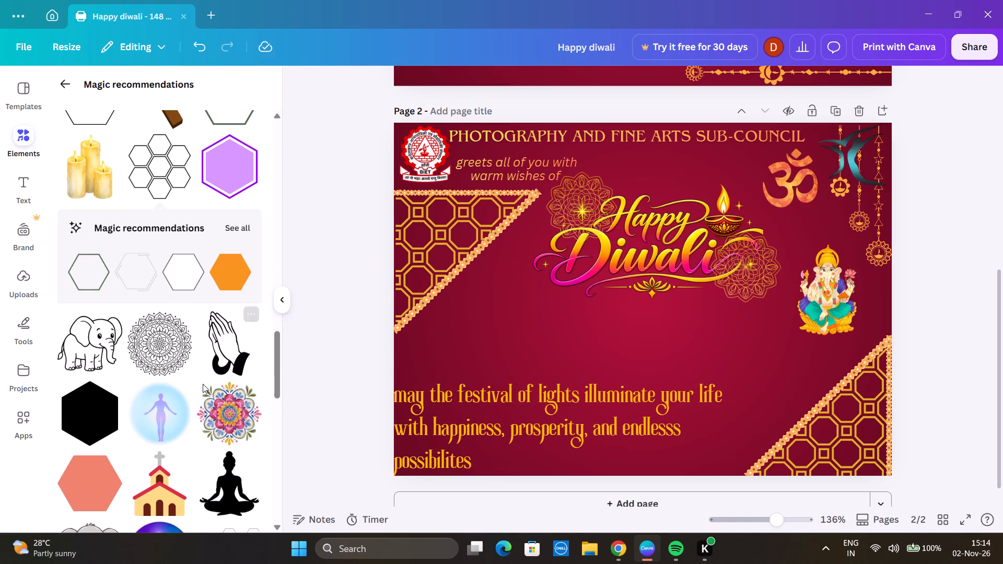
click(207, 416)
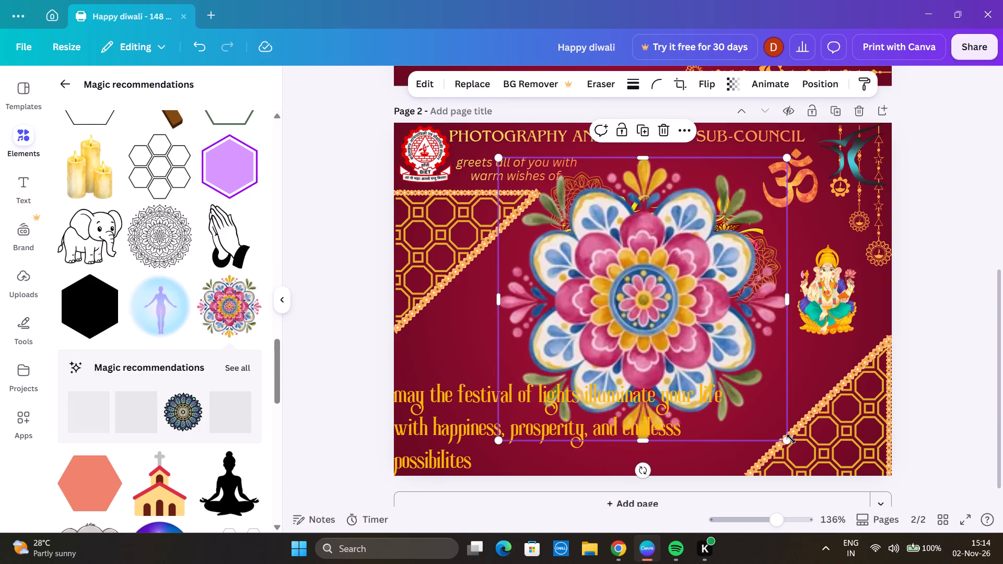
drag(786, 439, 633, 294)
drag(537, 214, 462, 305)
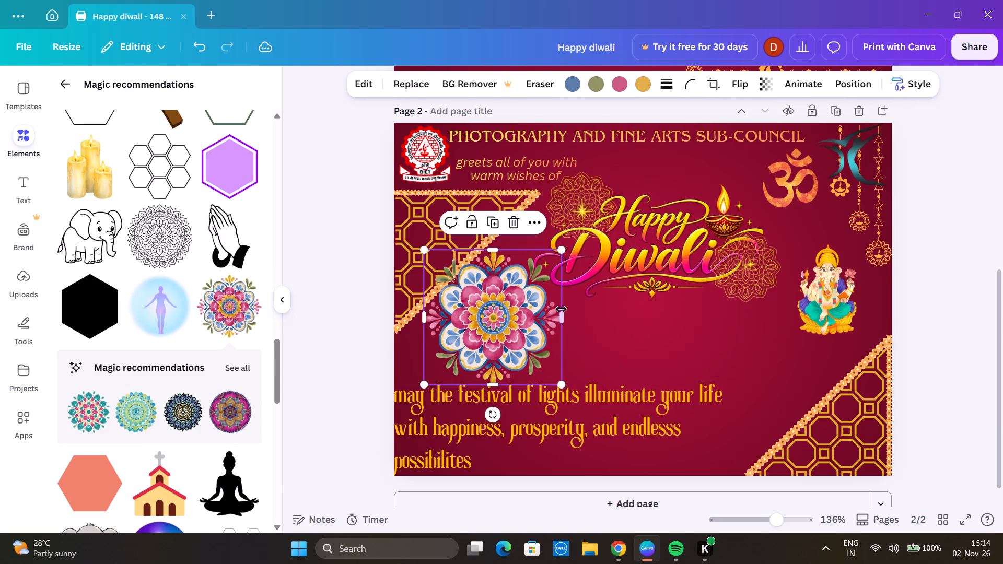
drag(557, 388, 516, 318)
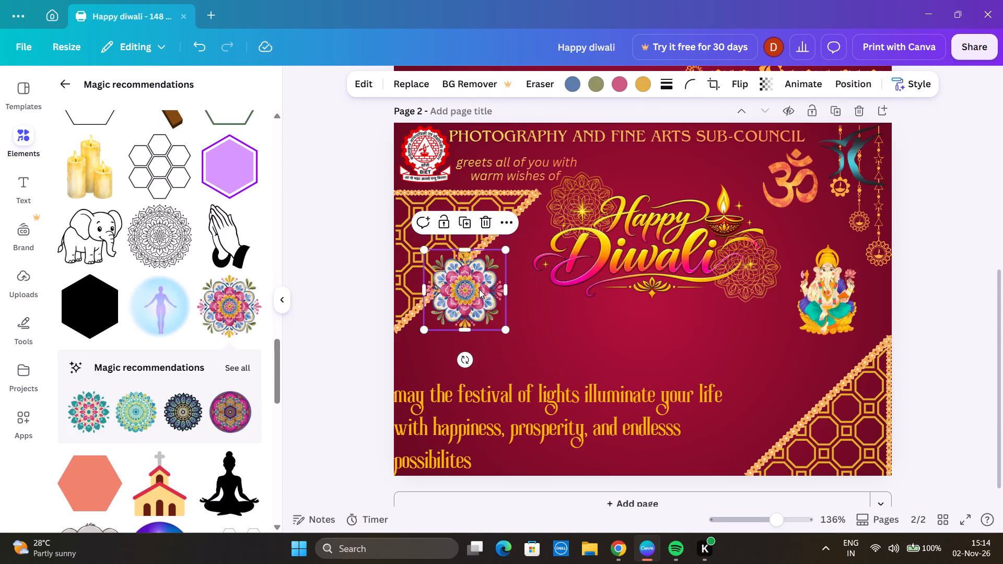
drag(479, 290, 537, 314)
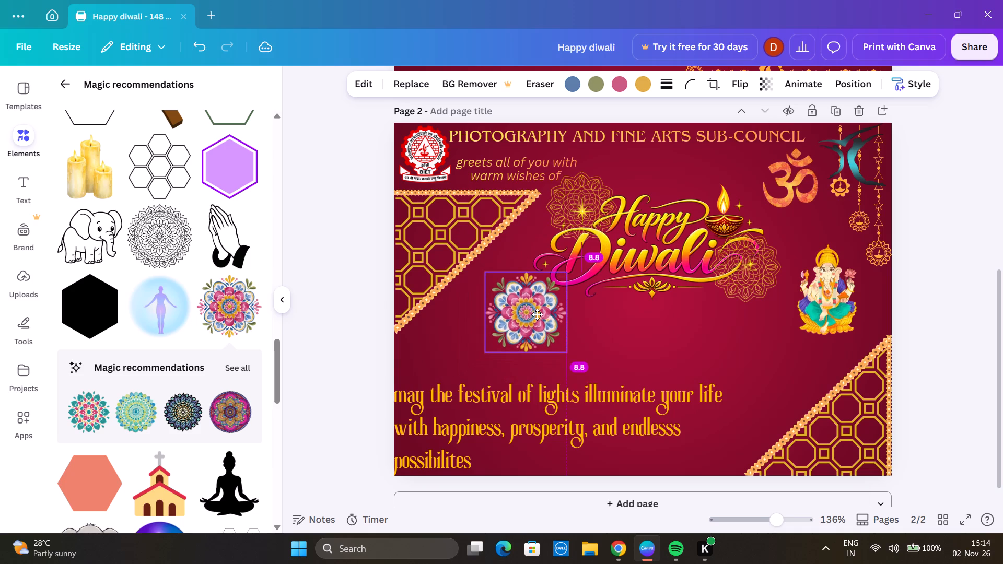
drag(537, 314, 534, 308)
Add a plain solid line from the shapes library below the title, extending it from the floral mandala toward the Ganesha figure.
scroll(166, 285, up, 15)
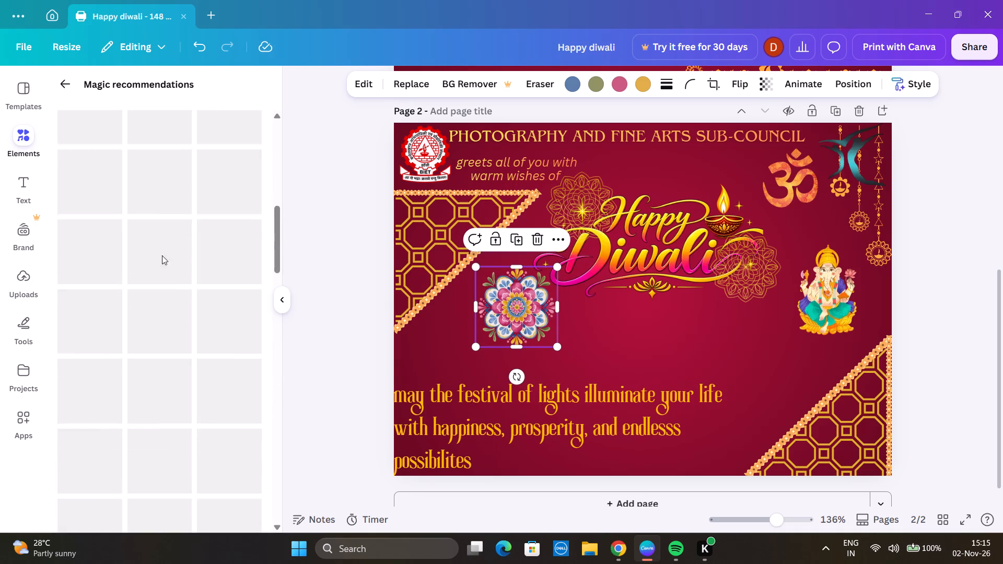
scroll(162, 255, up, 13)
click(66, 79)
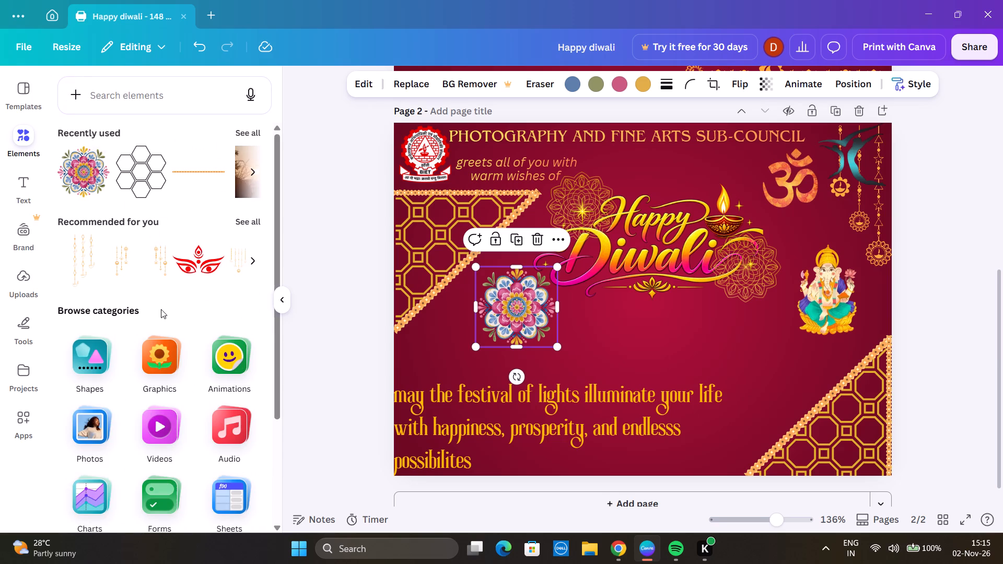
scroll(132, 316, down, 3)
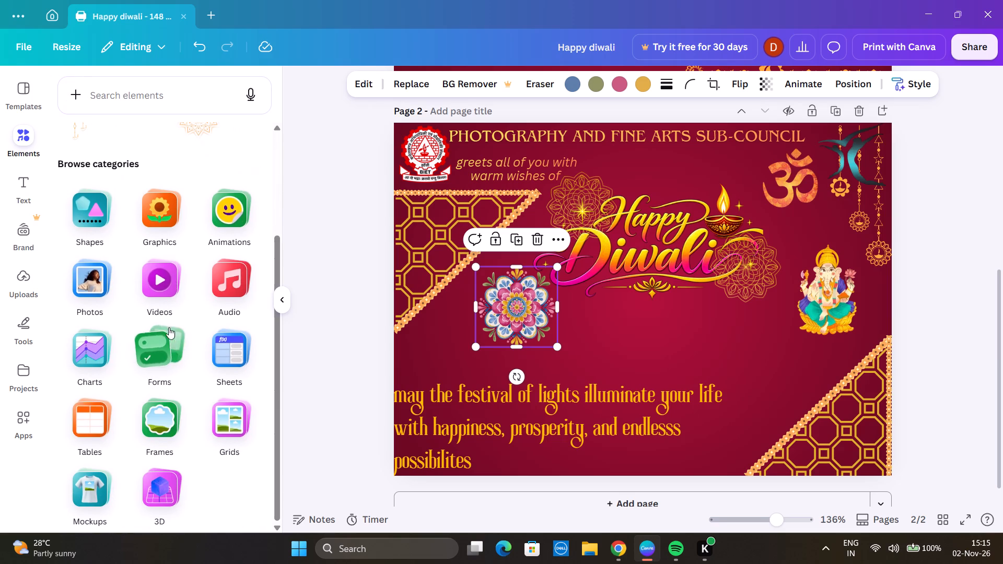
click(94, 204)
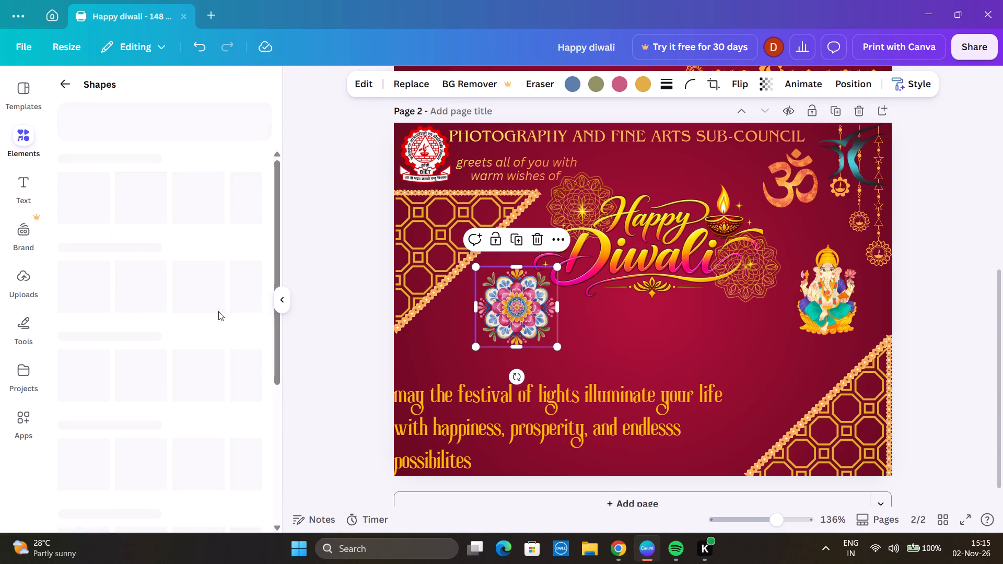
click(156, 268)
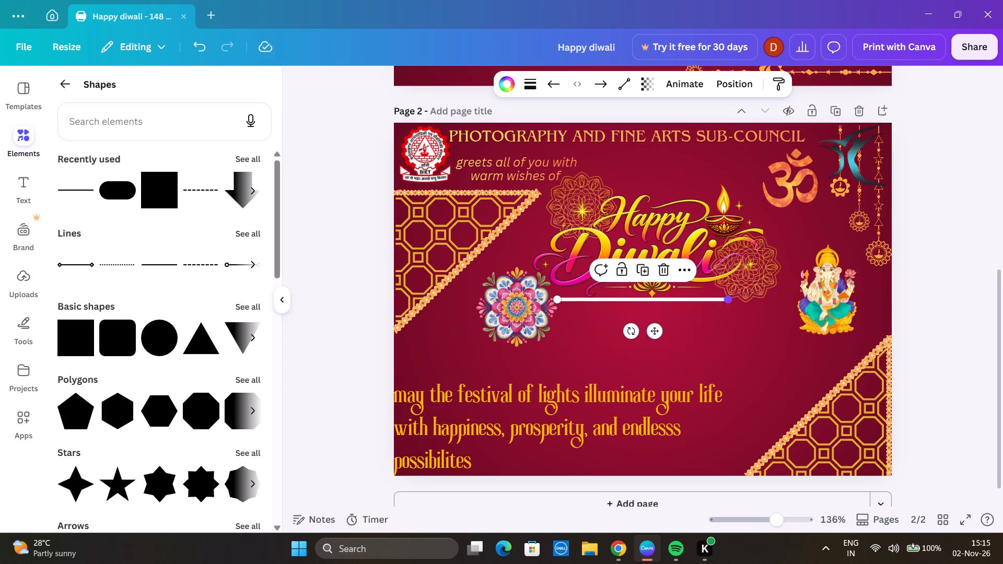
drag(732, 301, 763, 338)
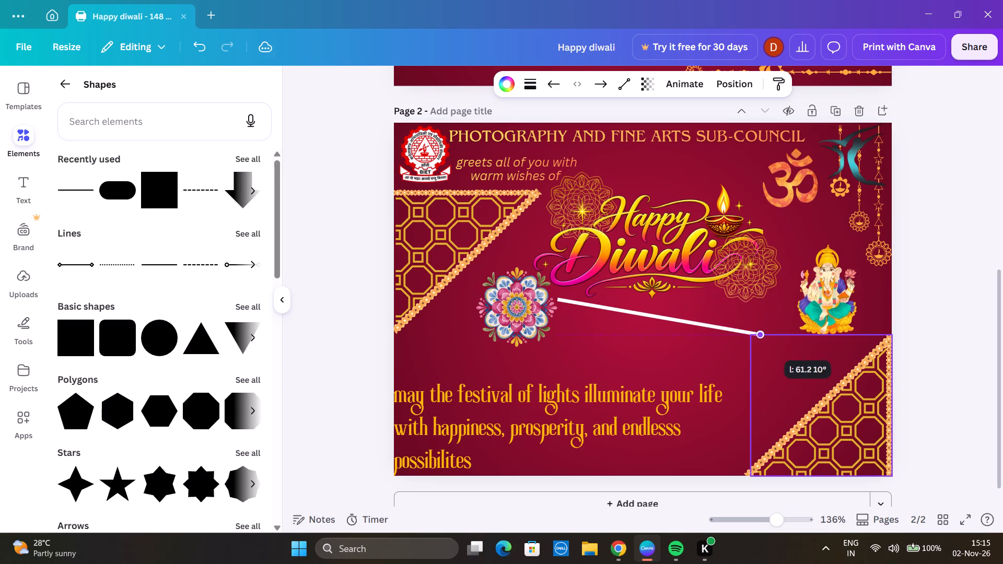
drag(763, 338, 756, 314)
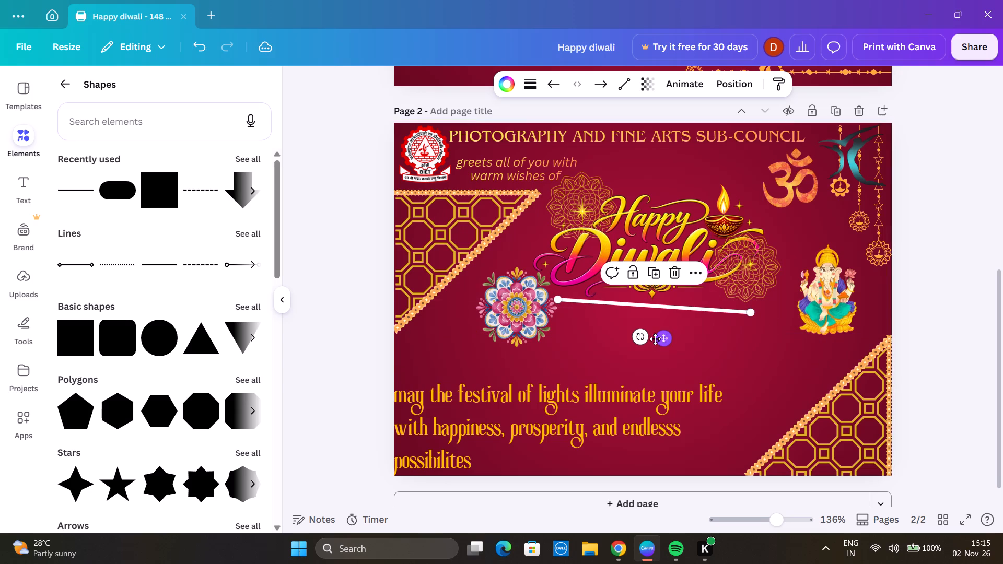
Rotate the white line close to horizontal and move it slightly lower, between the title and the greeting message.
drag(635, 337, 648, 337)
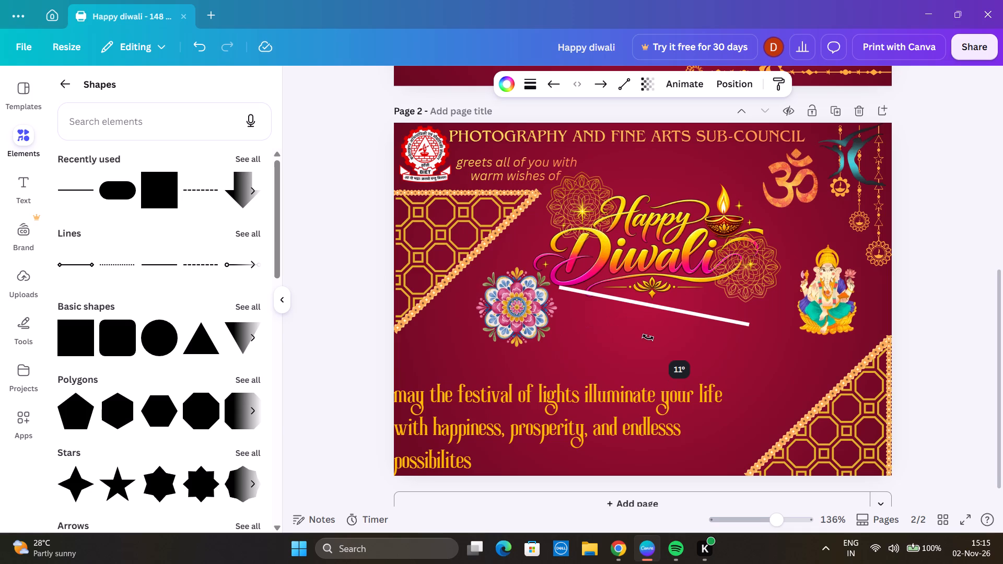
drag(648, 337, 692, 325)
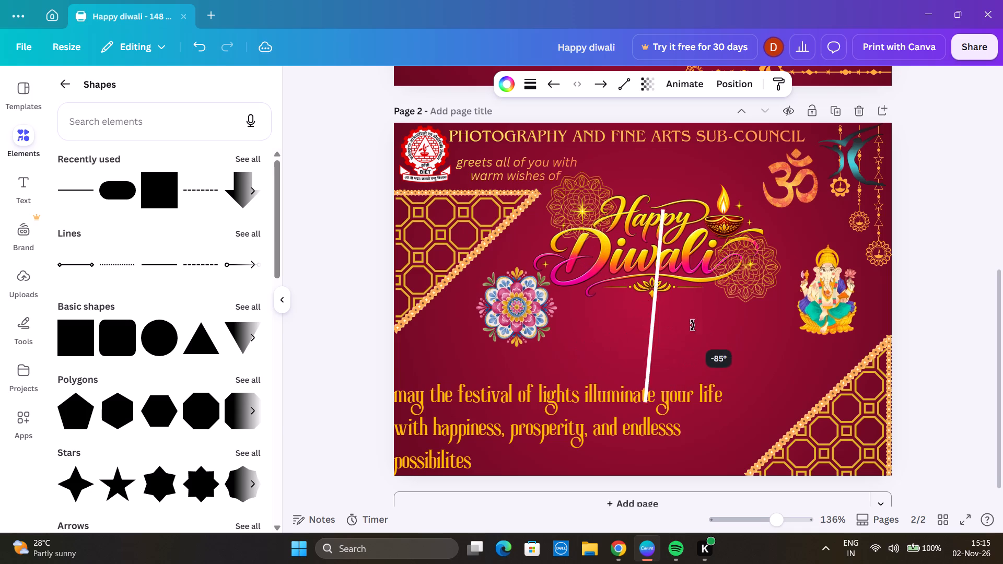
drag(692, 325, 658, 321)
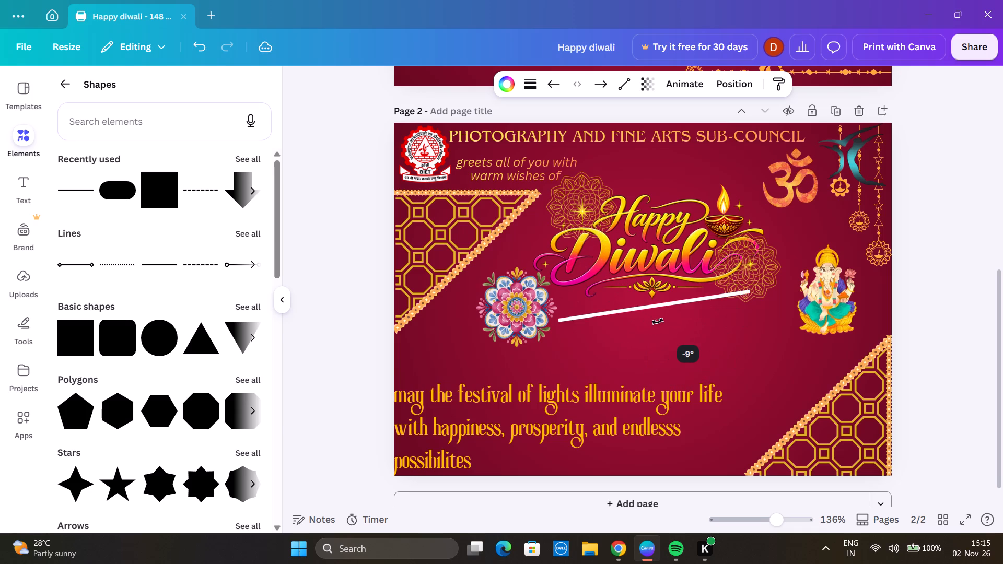
drag(658, 321, 652, 319)
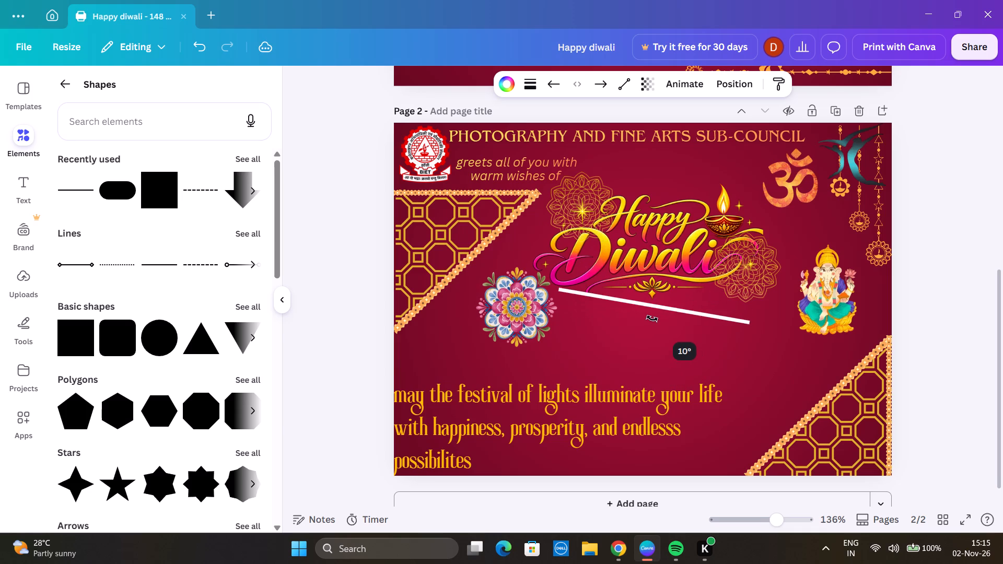
drag(652, 319, 656, 318)
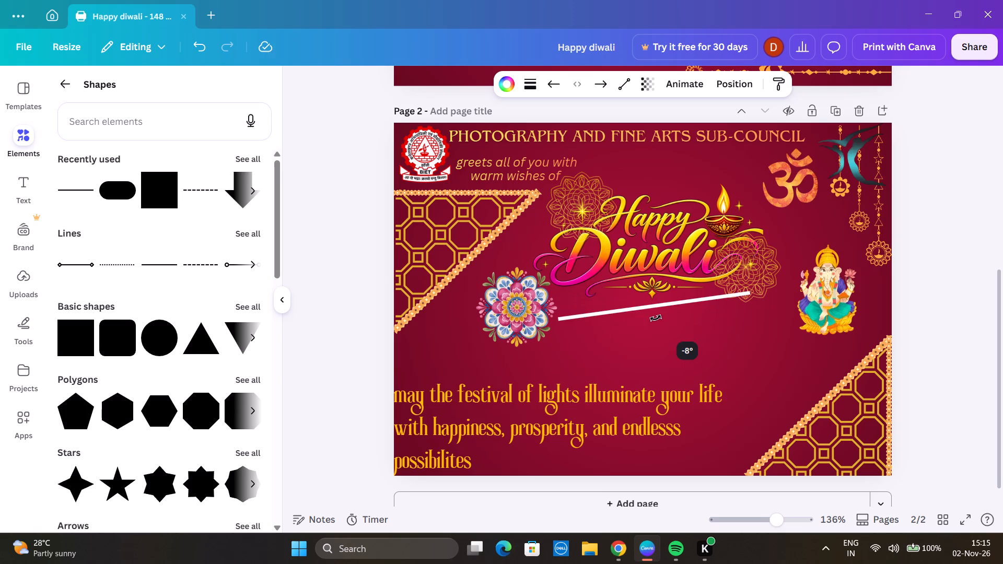
drag(656, 318, 655, 319)
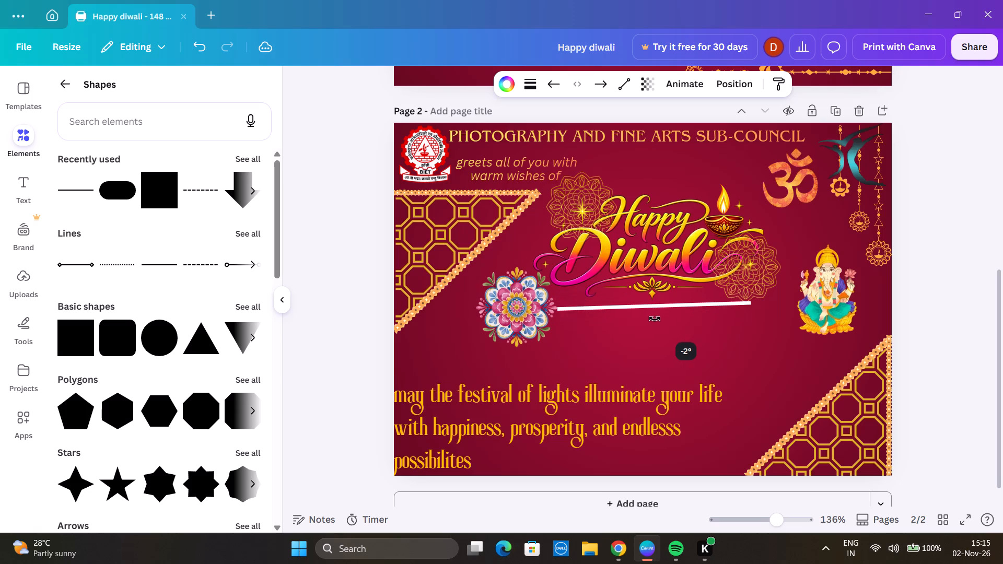
drag(655, 319, 654, 318)
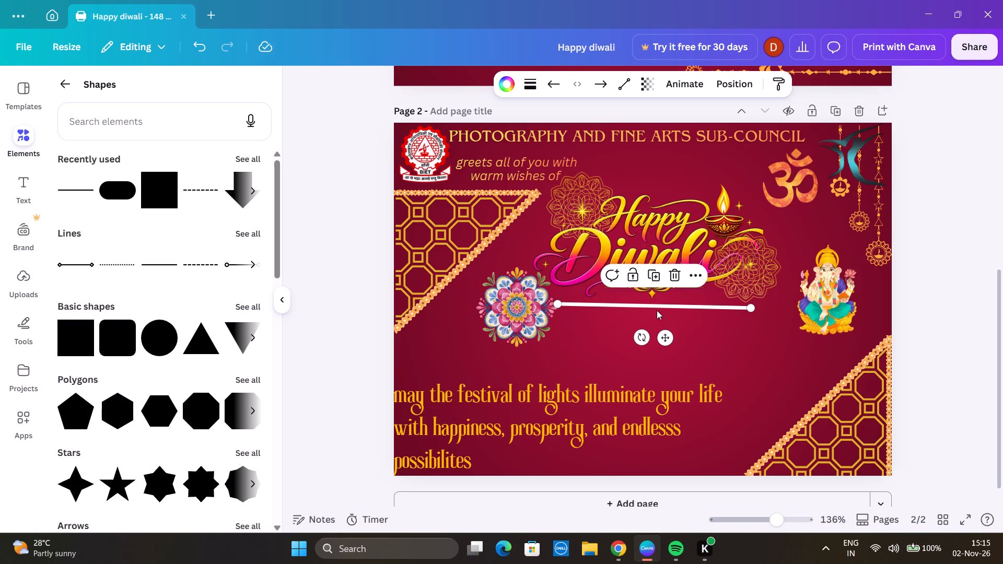
drag(670, 338, 670, 342)
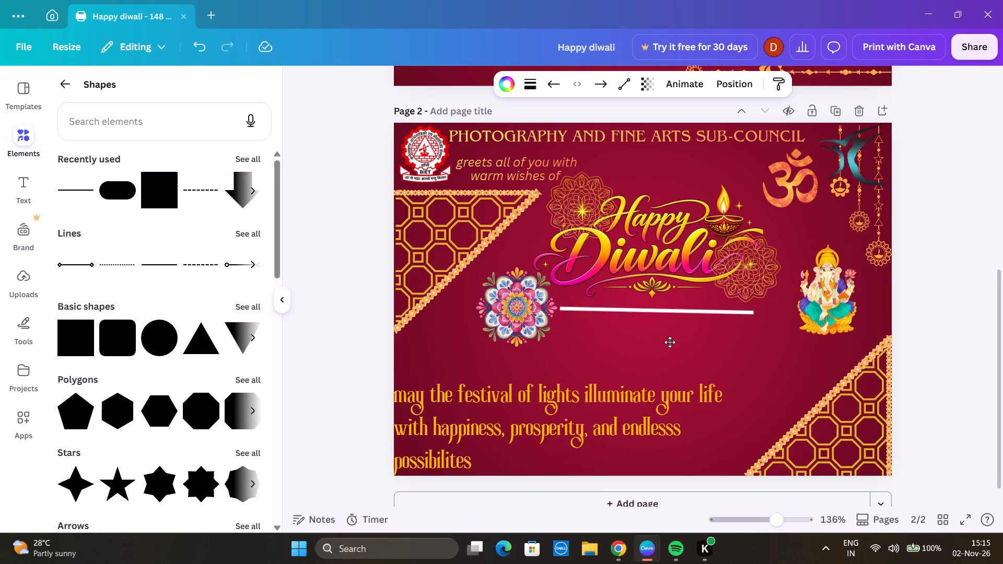
drag(670, 342, 671, 357)
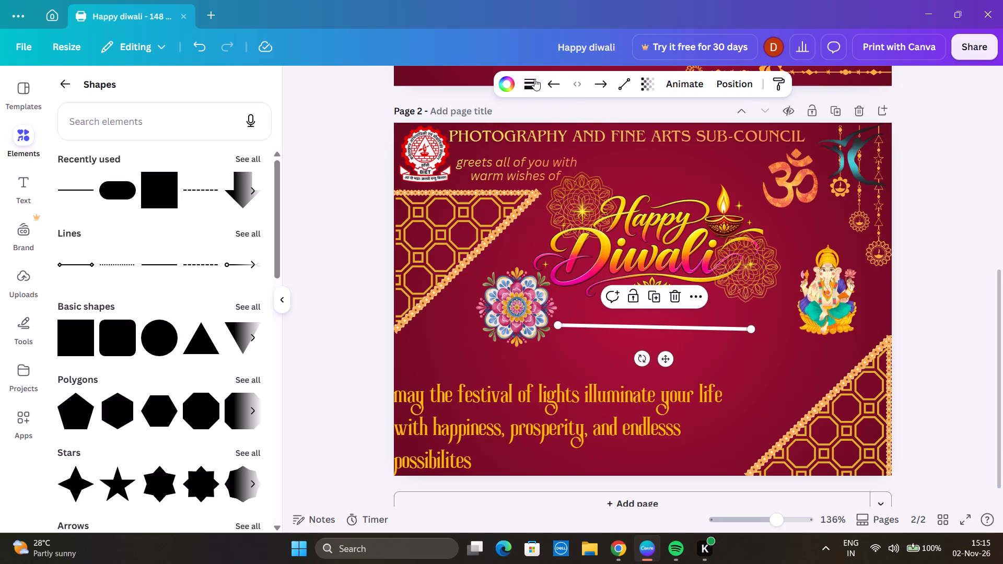
Colour the line with the pink-to-yellow gradient already used in the design.
click(513, 81)
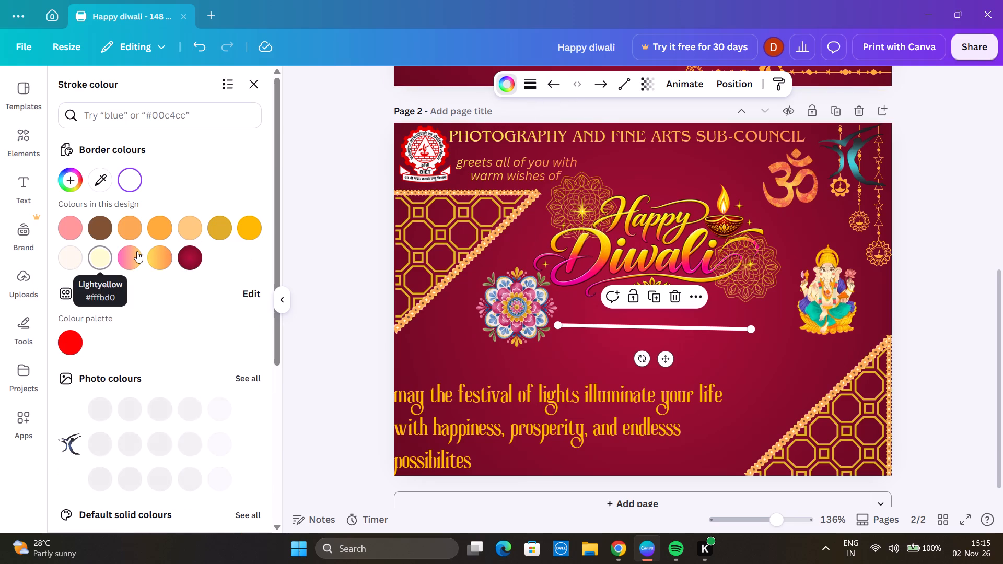
click(137, 251)
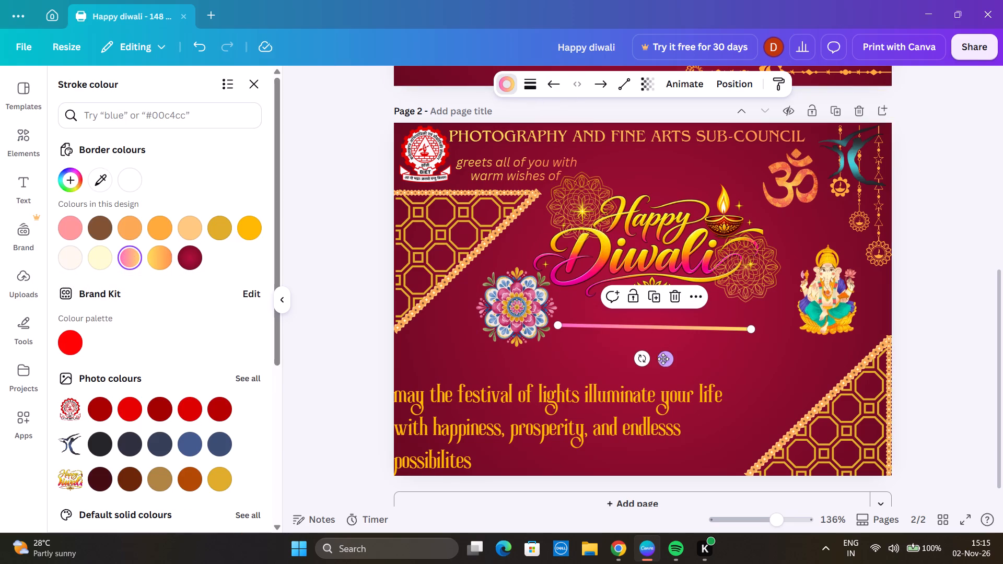
Level the gradient line to horizontal and lengthen it to about 66 toward the Ganesha figure.
drag(642, 359, 643, 357)
drag(643, 357, 598, 351)
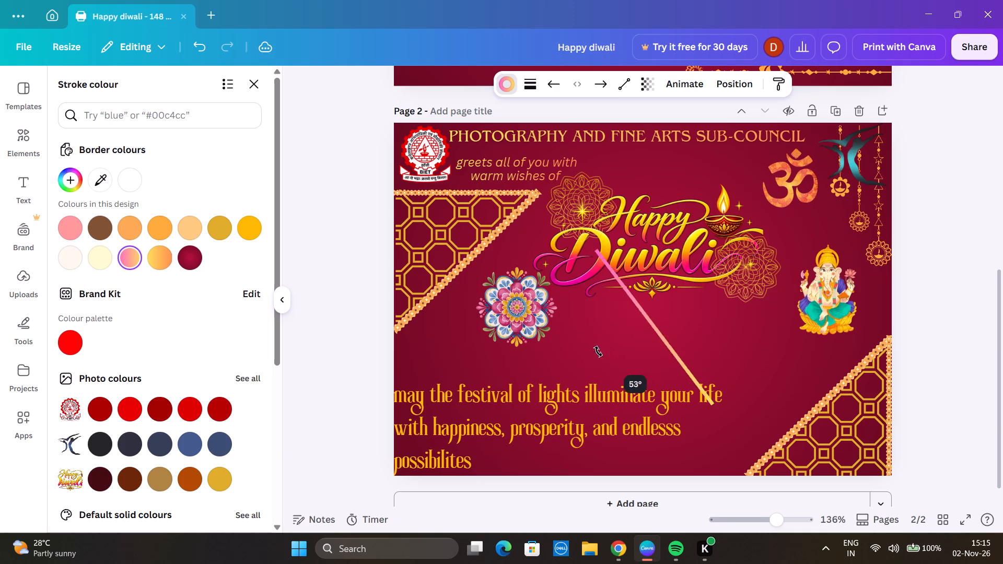
drag(598, 351, 675, 354)
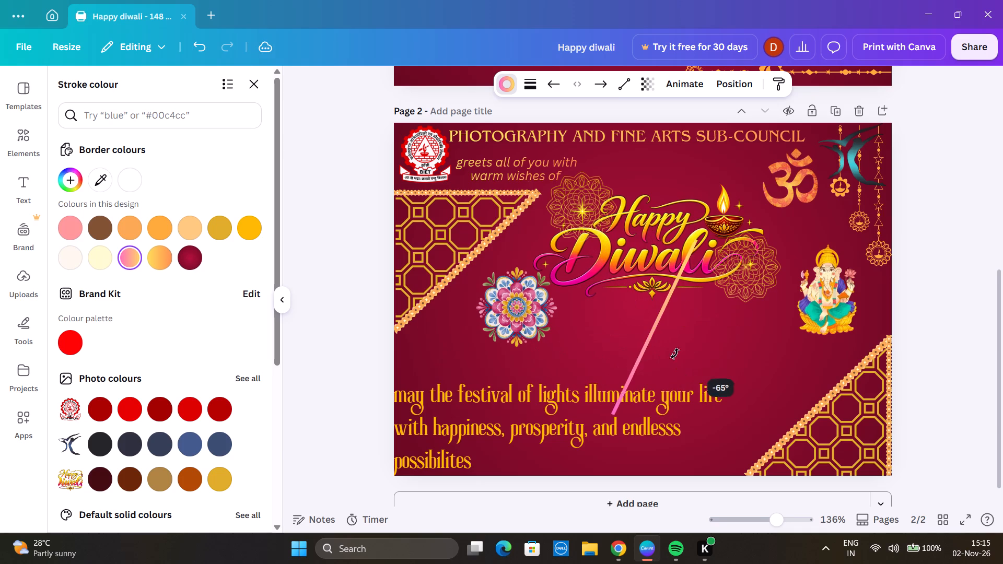
drag(675, 354, 655, 351)
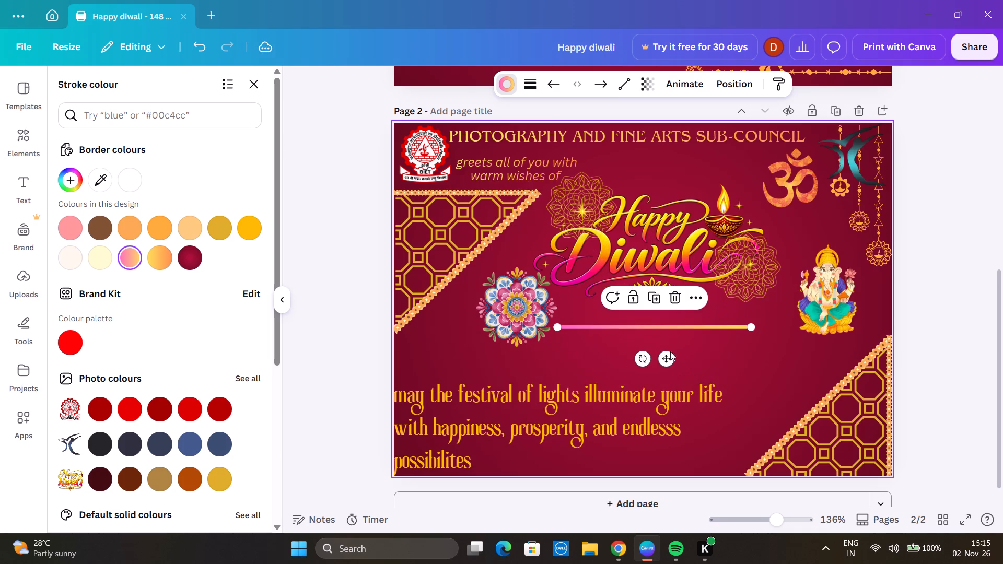
drag(754, 325, 773, 325)
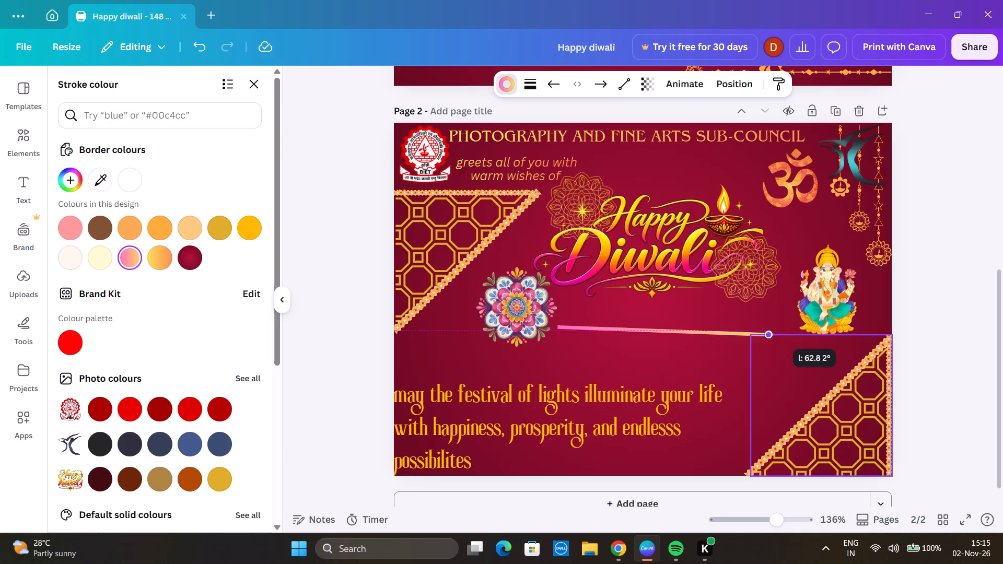
drag(773, 325, 783, 321)
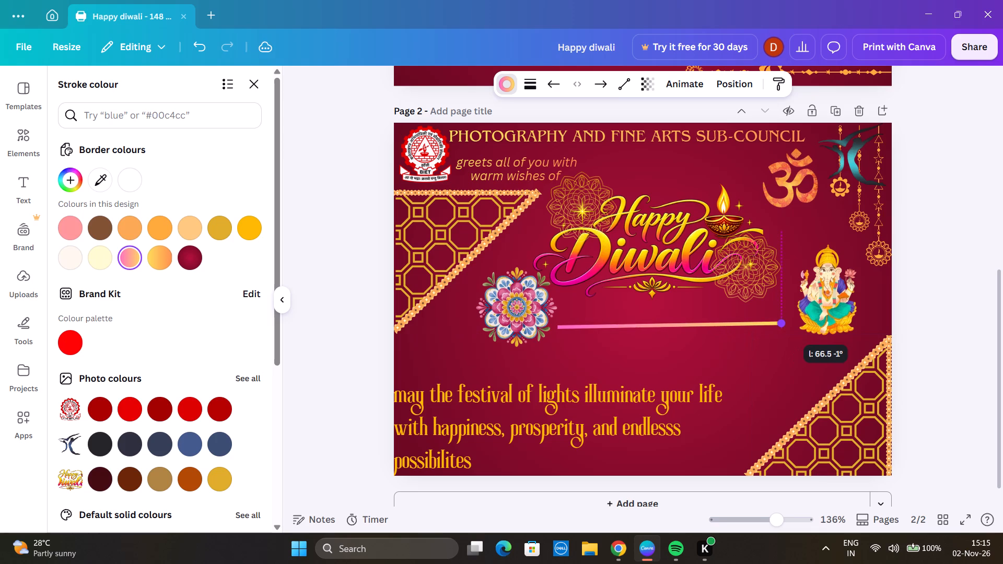
drag(783, 321, 783, 324)
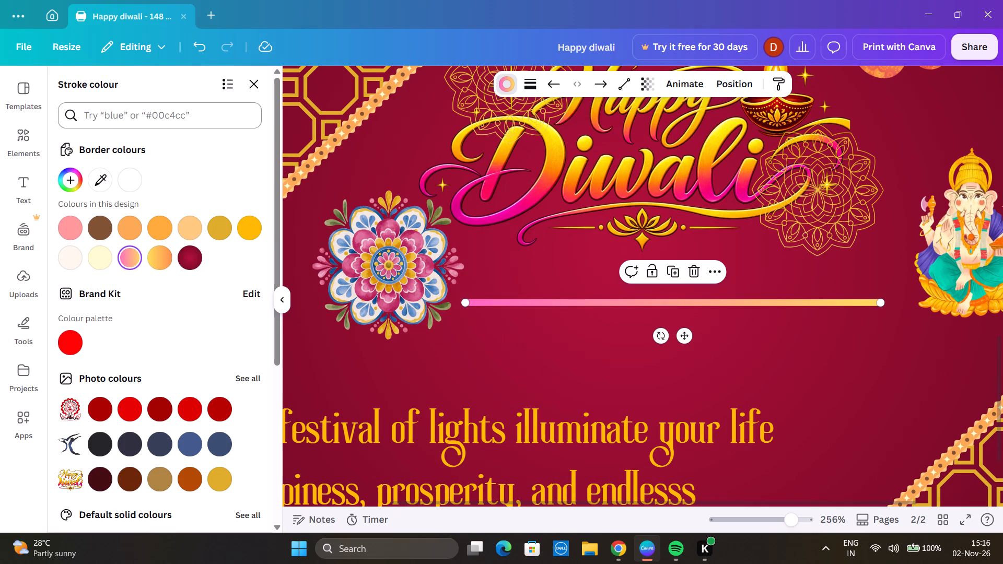
Search the shapes library for "ribbon".
click(262, 83)
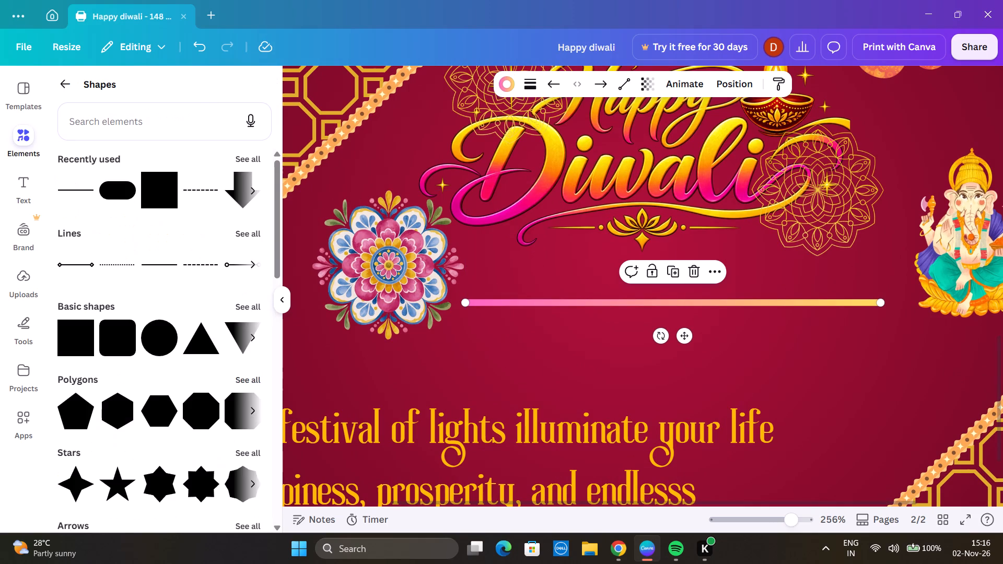
click(150, 124)
text(ribbon)
key(Return)
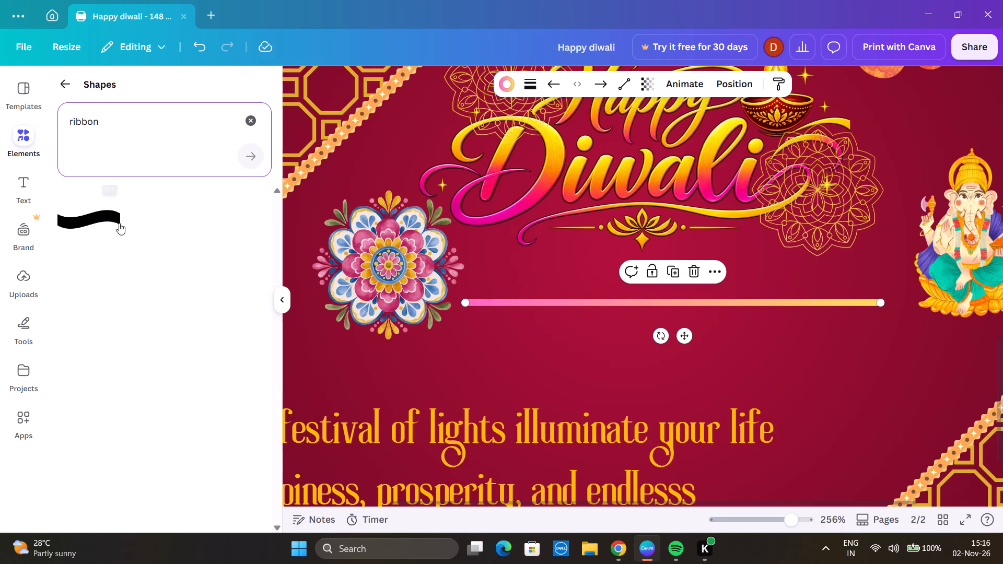
Search the shapes library for "bow tie", then clear that search.
click(250, 115)
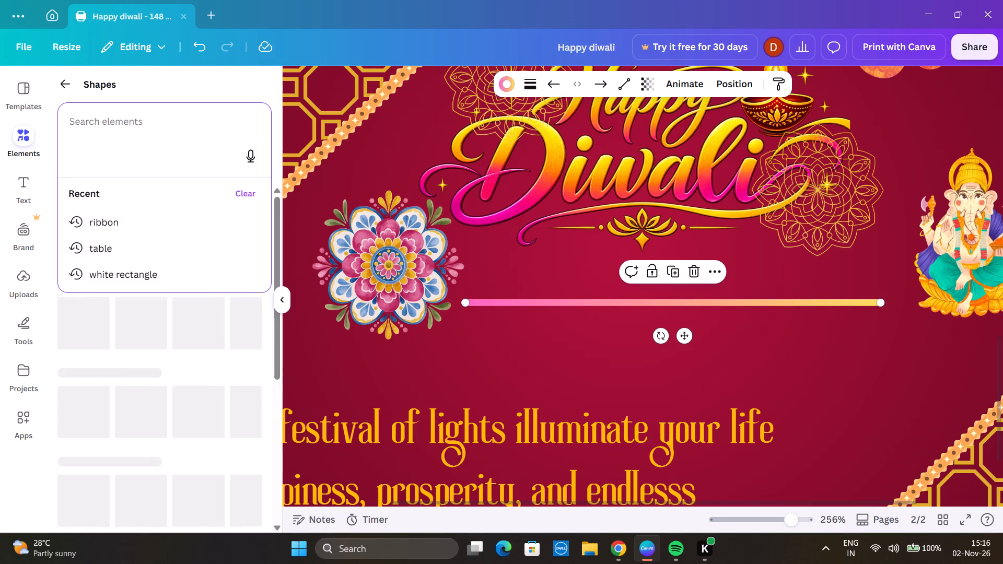
text(bow tie)
key(Return)
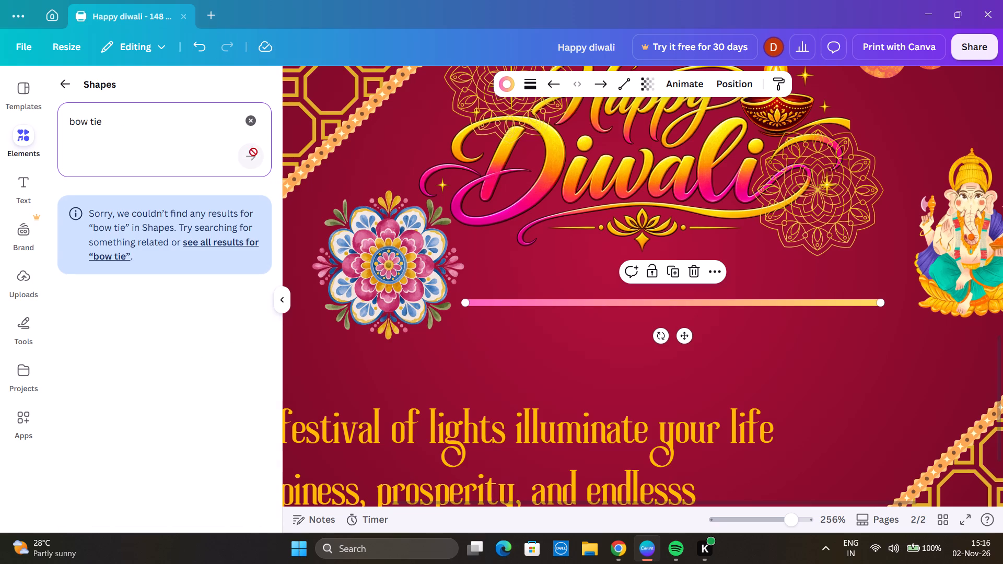
click(255, 121)
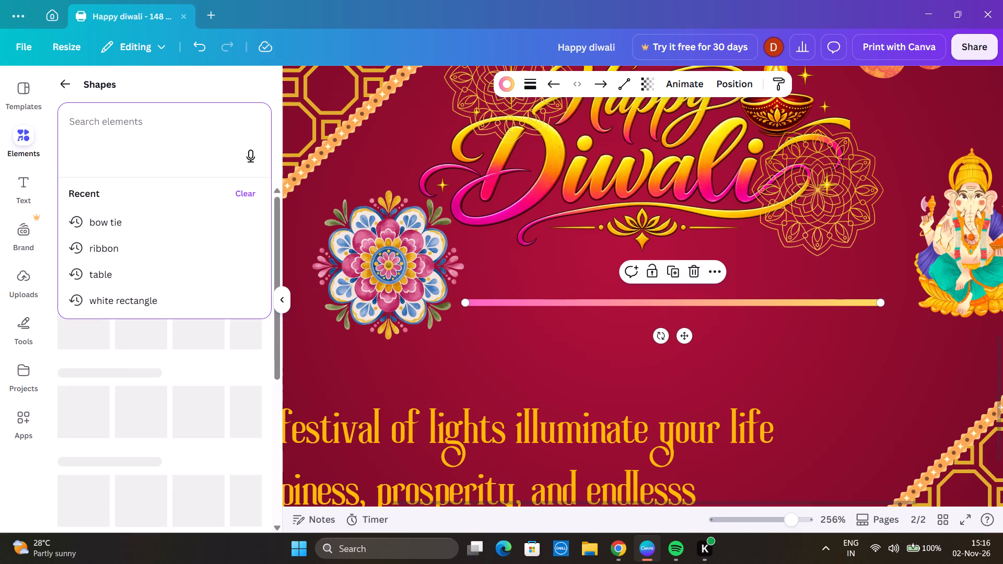
click(21, 146)
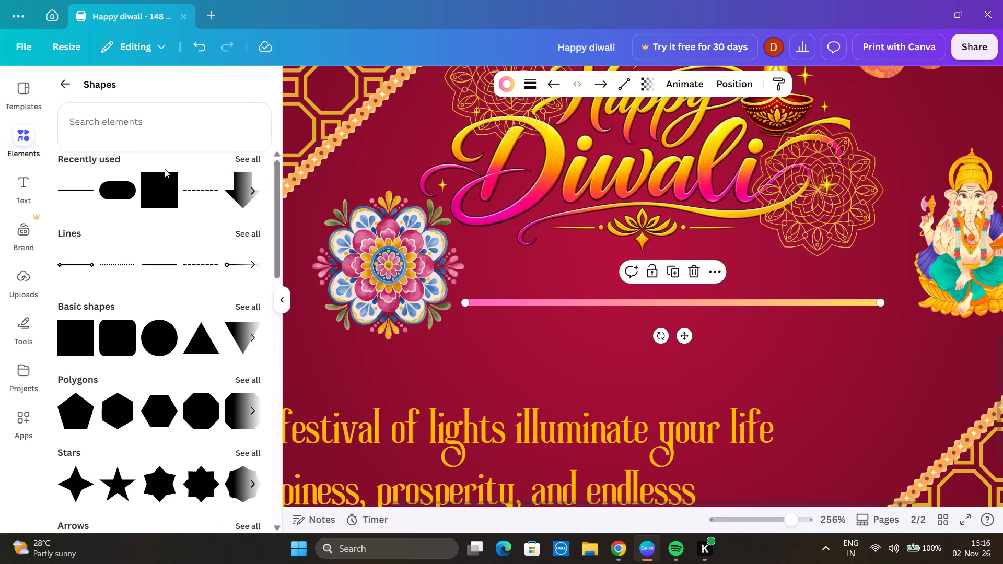
Find "ribbon" in the shapes library, add the wavy ribbon, and fill it with the design's pink-to-yellow gradient.
click(145, 115)
text(ribbon)
key(Return)
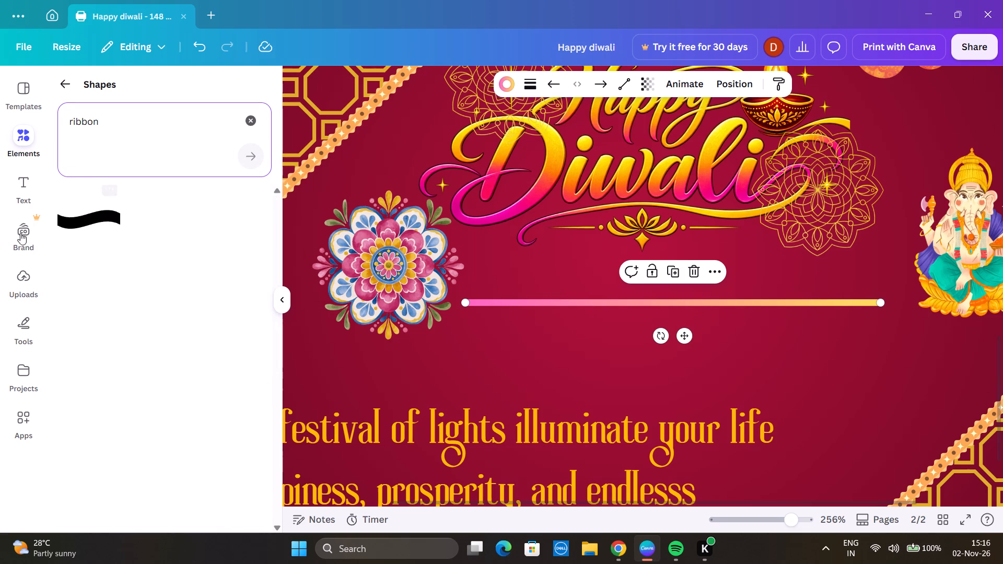
click(79, 231)
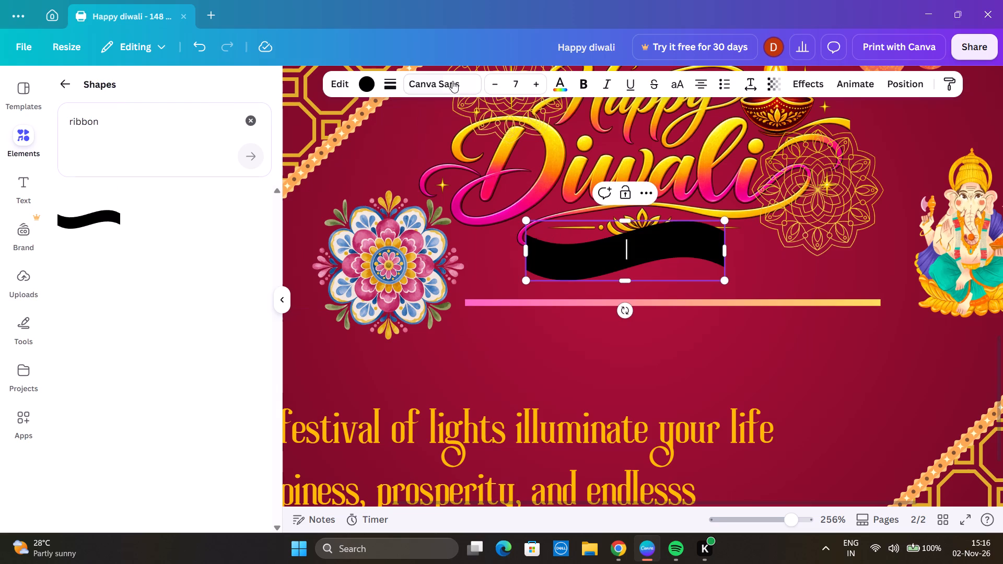
click(374, 83)
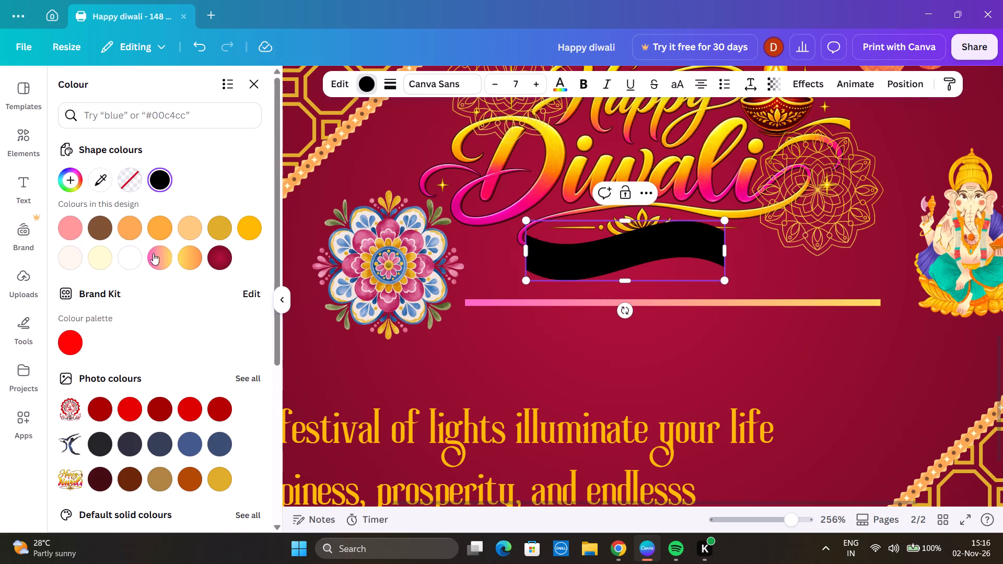
click(166, 256)
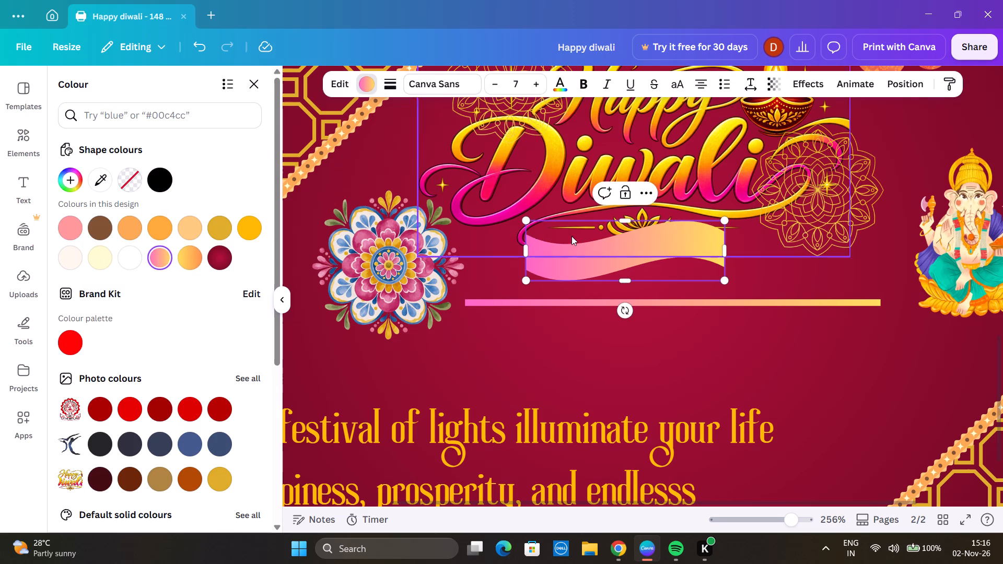
Shrink the wavy ribbon to about half size, tilt it diagonally downward and place it across the gradient line near the mandala.
drag(722, 281, 623, 253)
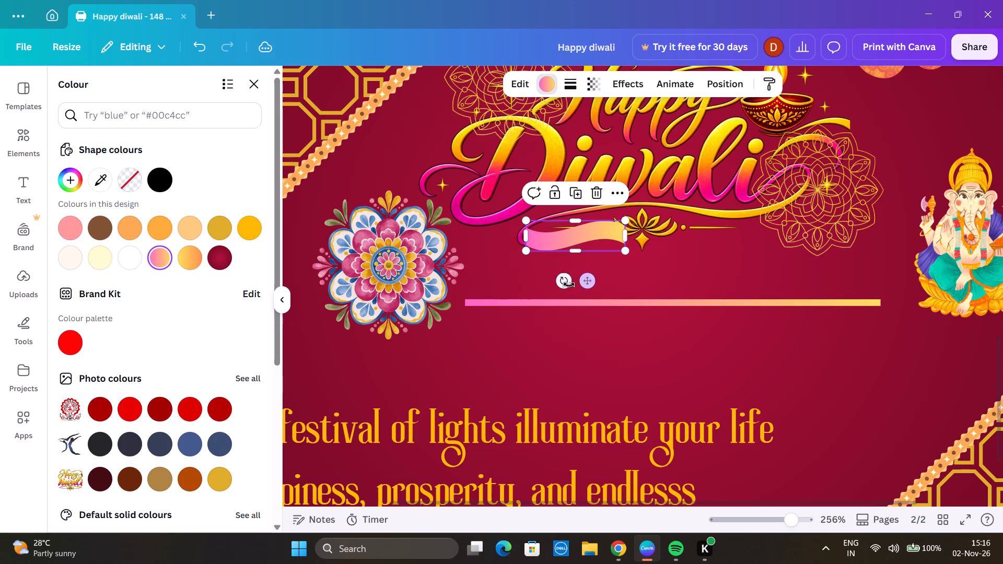
drag(568, 284, 558, 234)
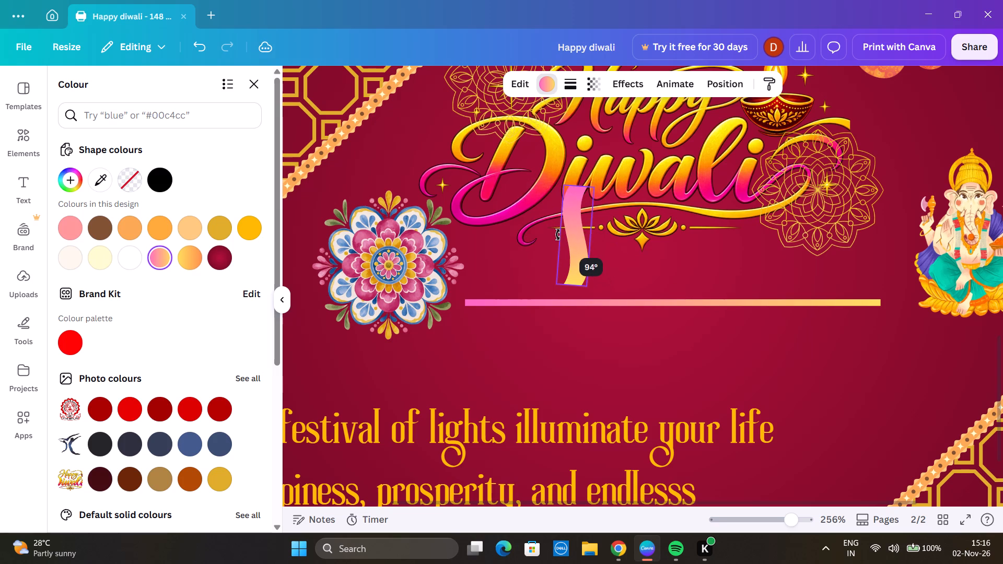
drag(558, 234, 568, 246)
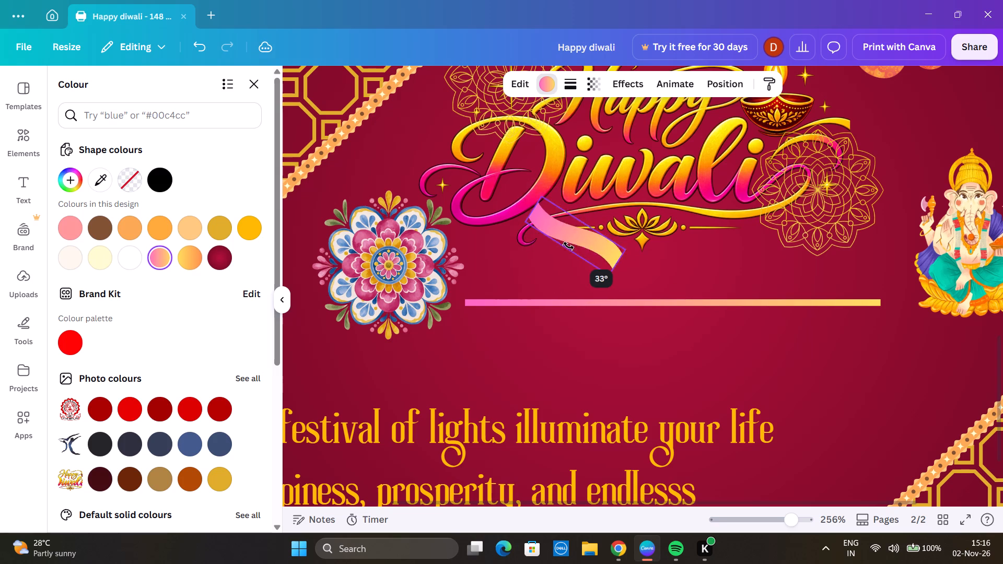
drag(568, 246, 567, 244)
drag(556, 276, 551, 298)
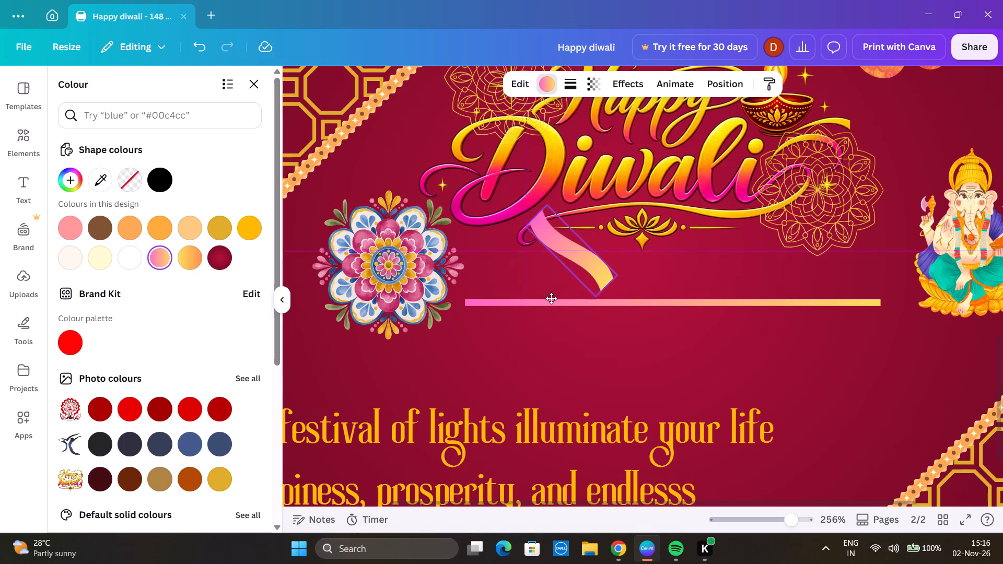
drag(551, 298, 495, 332)
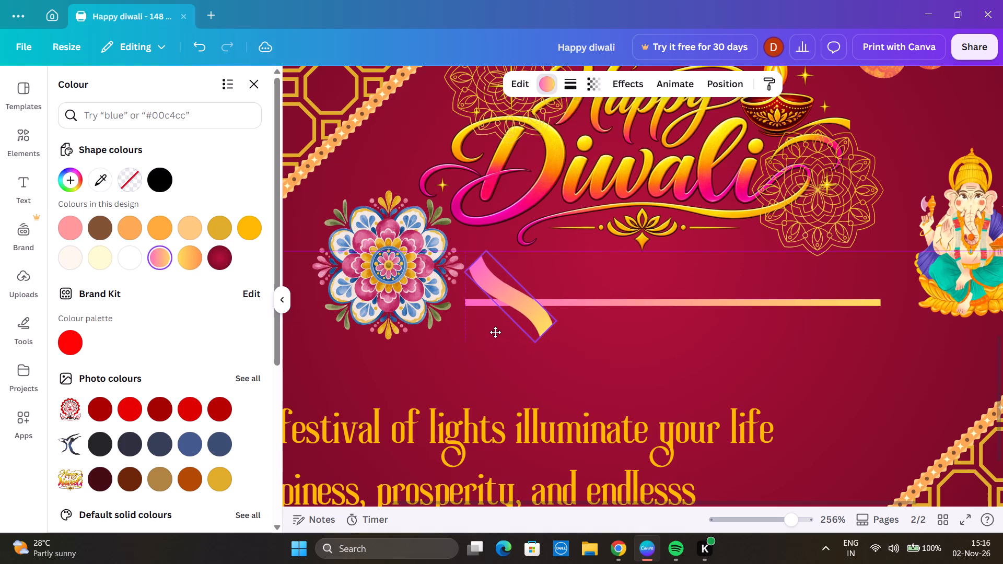
drag(495, 332, 501, 332)
Duplicate the tilted ribbon alongside the original and rotate the one farther from the mandala to about -44°.
click(561, 211)
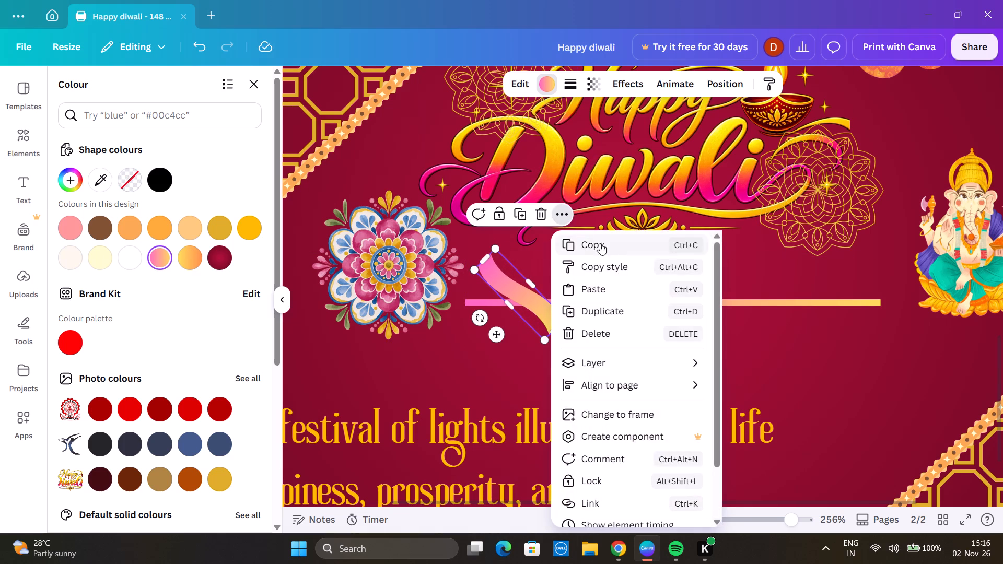
click(608, 244)
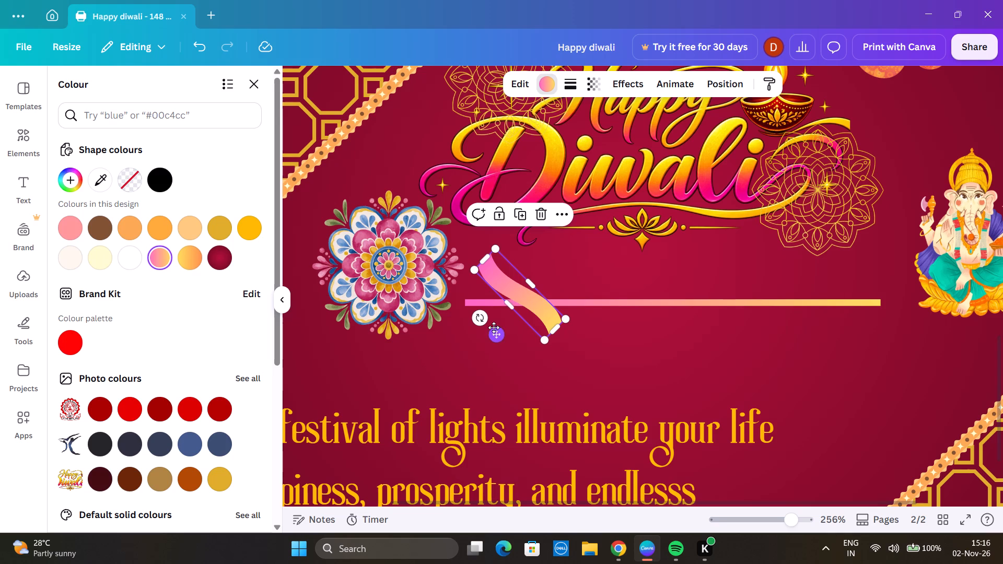
drag(498, 336, 555, 324)
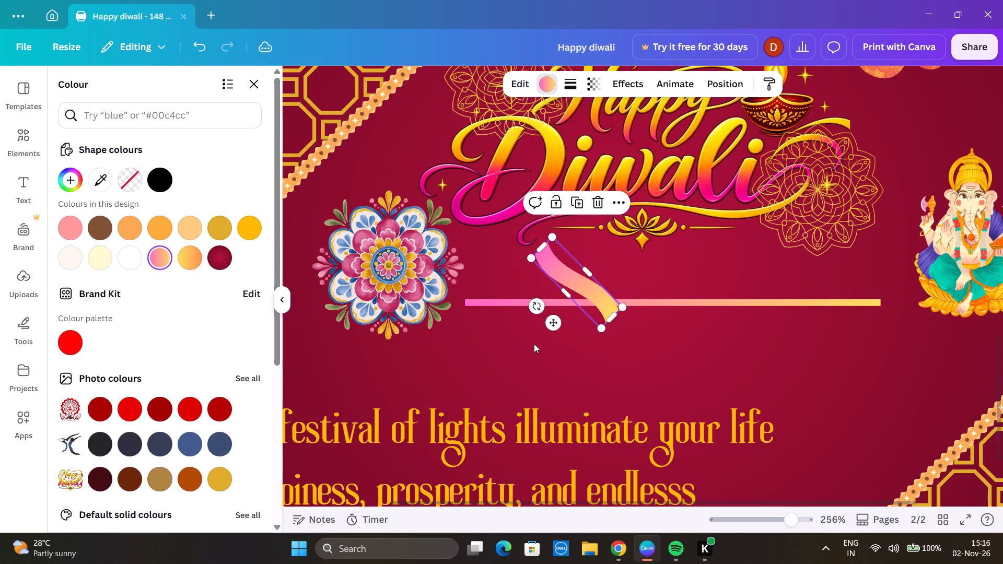
key(ctrl+v)
click(587, 291)
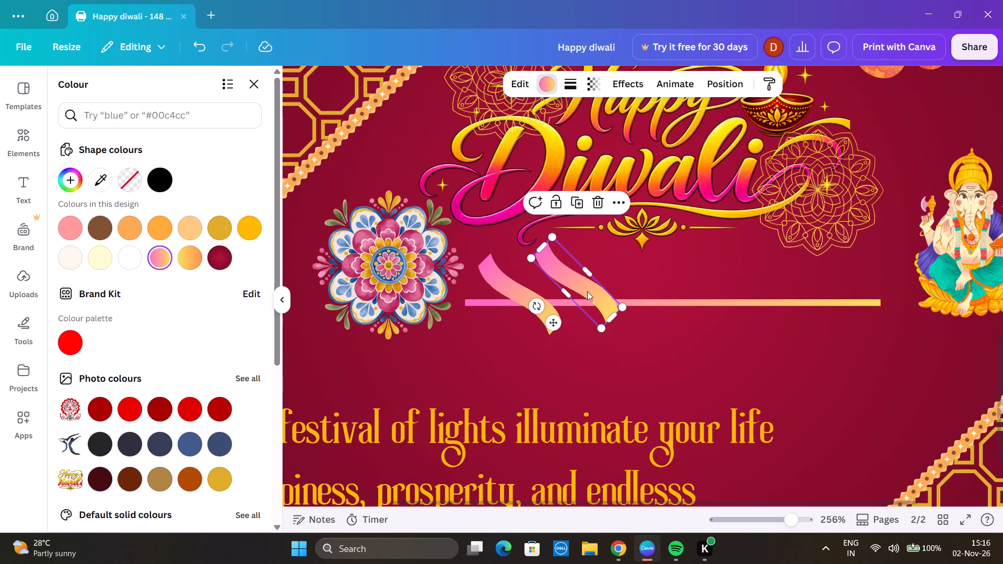
drag(534, 305, 561, 295)
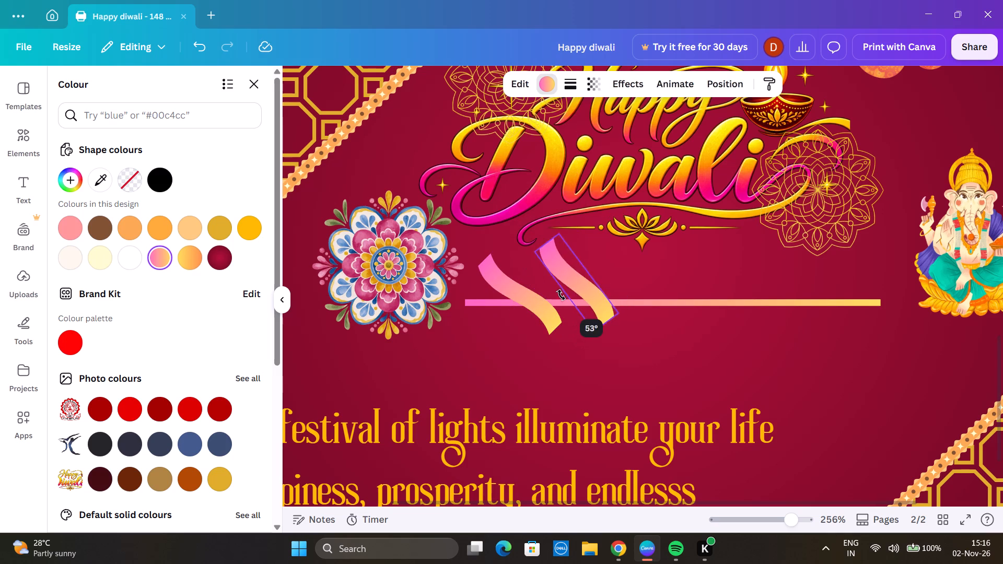
drag(561, 295, 583, 289)
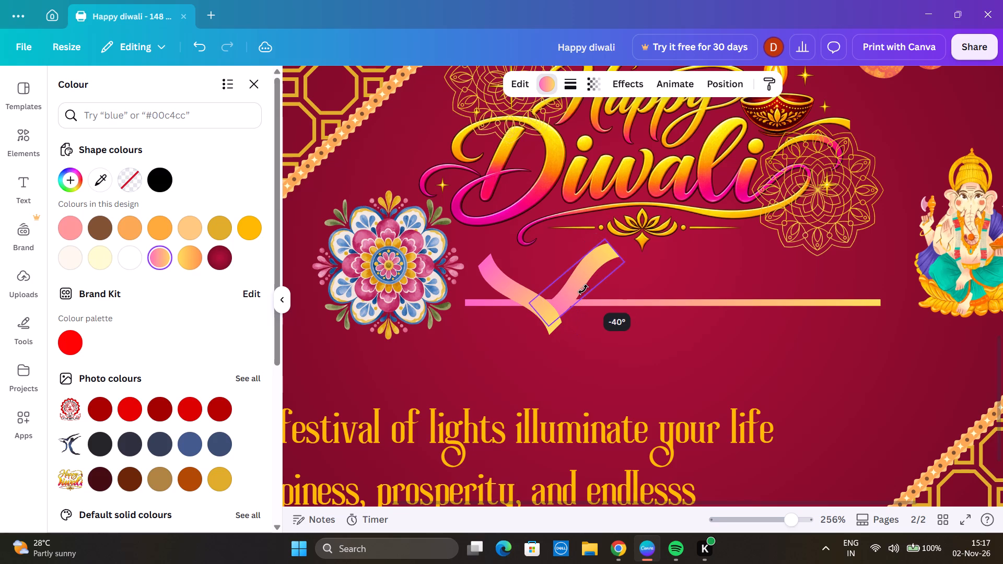
drag(583, 289, 589, 292)
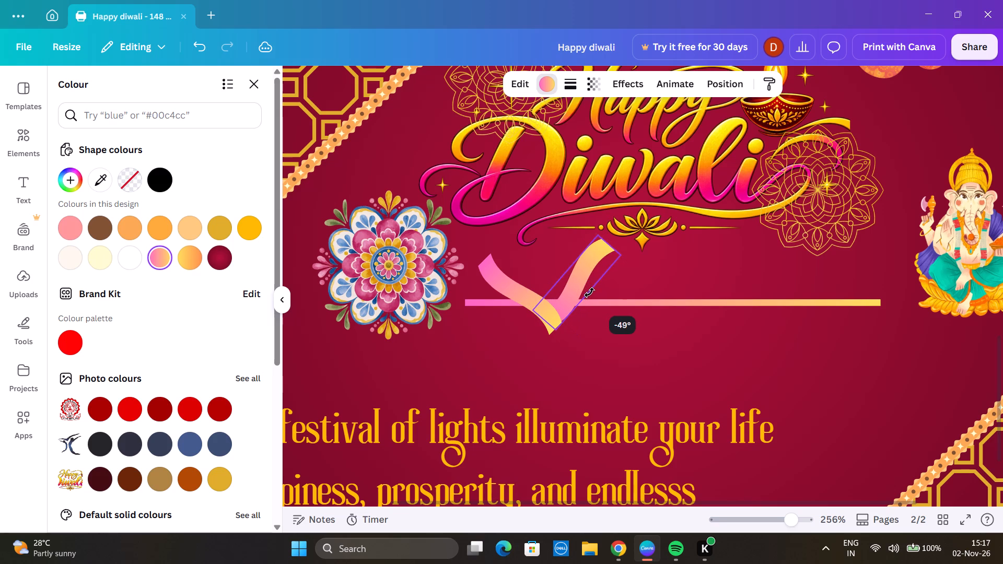
drag(589, 292, 587, 293)
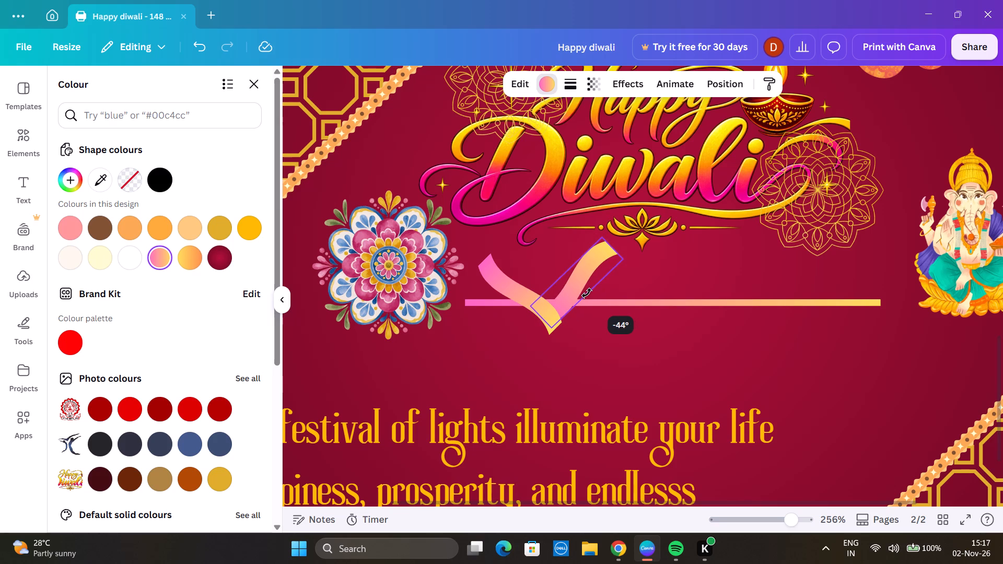
drag(587, 293, 587, 293)
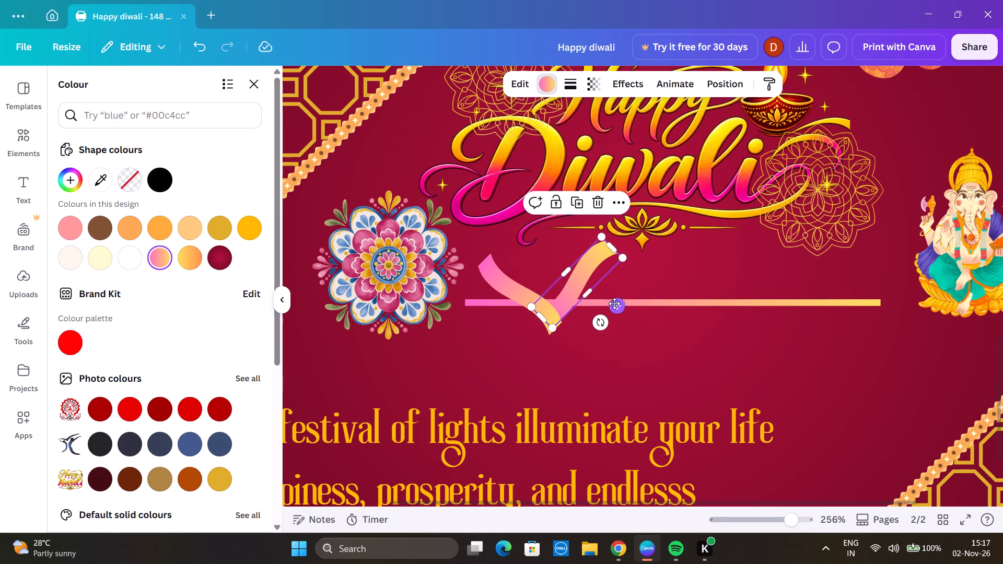
Move the rotated ribbon over the other so they cross in an X on the gradient line near the mandala.
drag(614, 303, 559, 312)
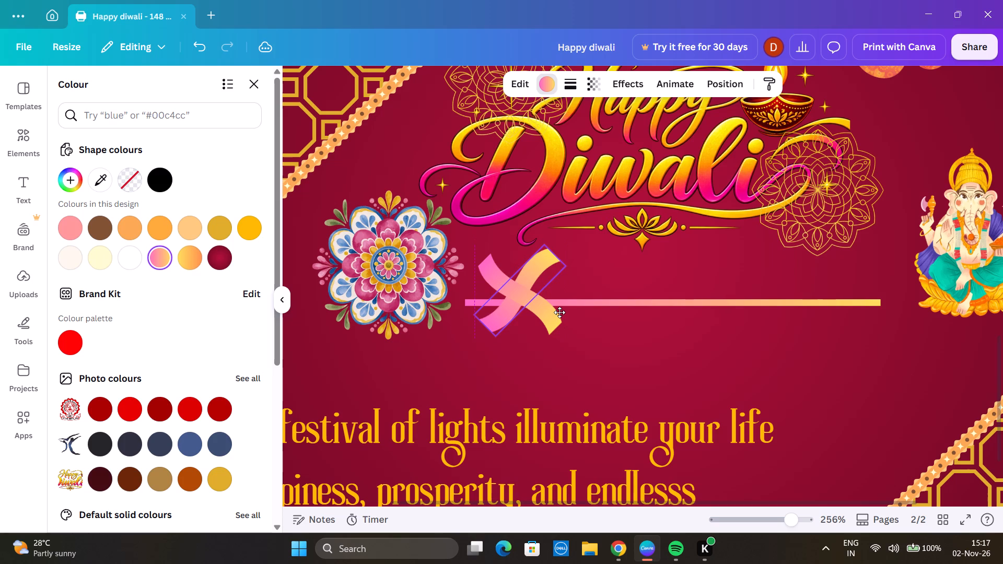
drag(559, 312, 560, 314)
click(561, 316)
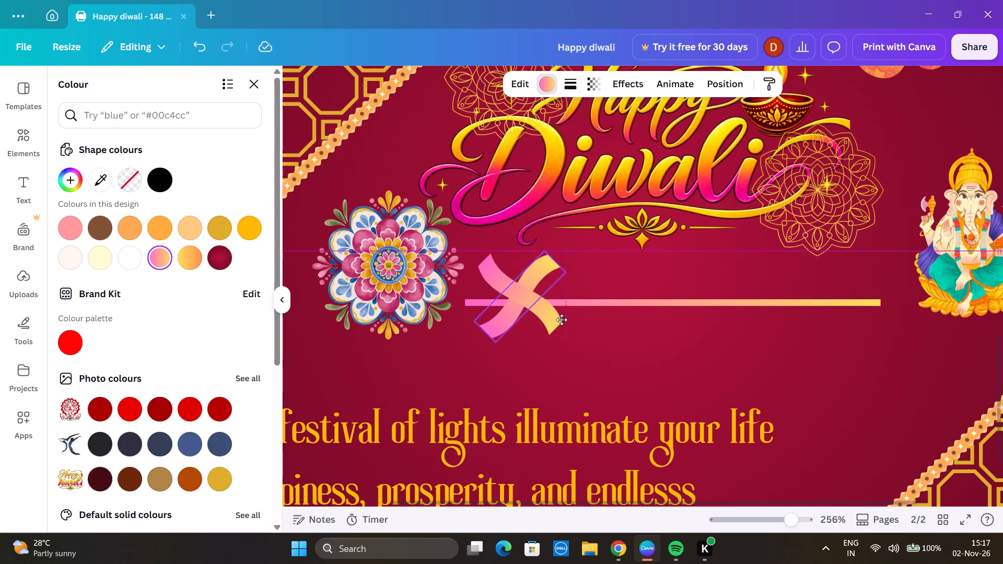
click(679, 362)
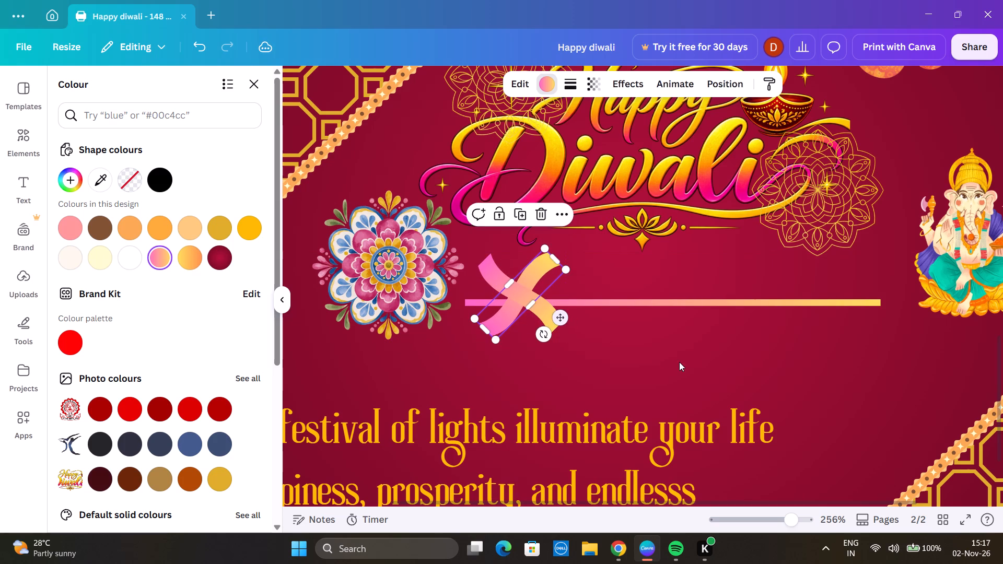
click(548, 321)
click(498, 336)
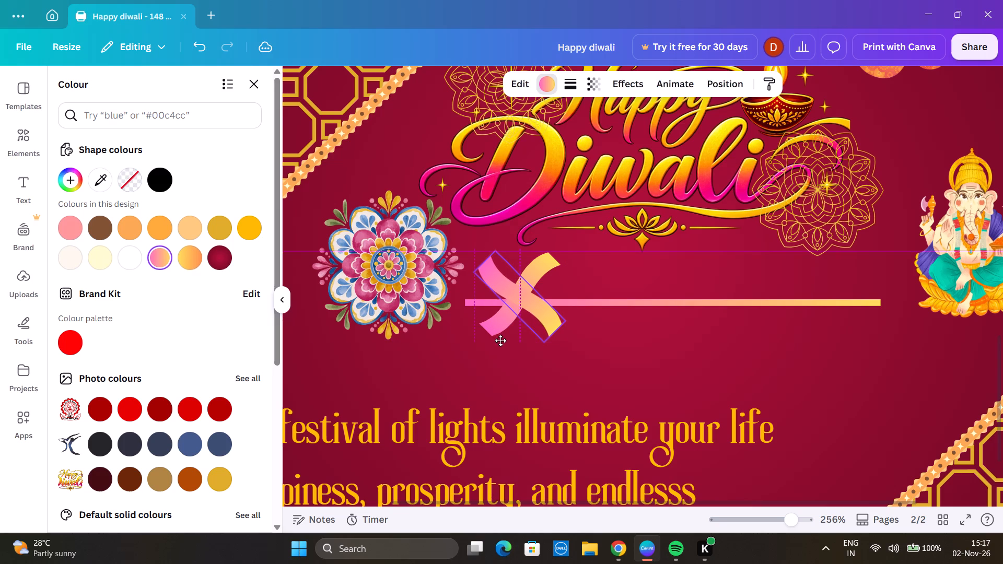
click(425, 358)
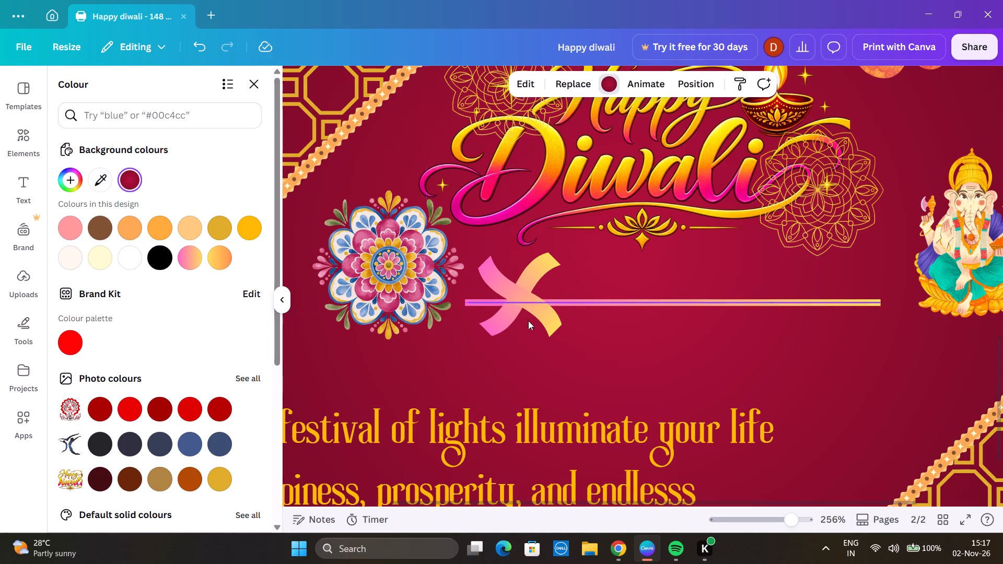
Duplicate the downward-sloping ribbon so one lies across the gradient line's Ganesha end and one stays in the X near the mandala.
click(542, 325)
click(557, 213)
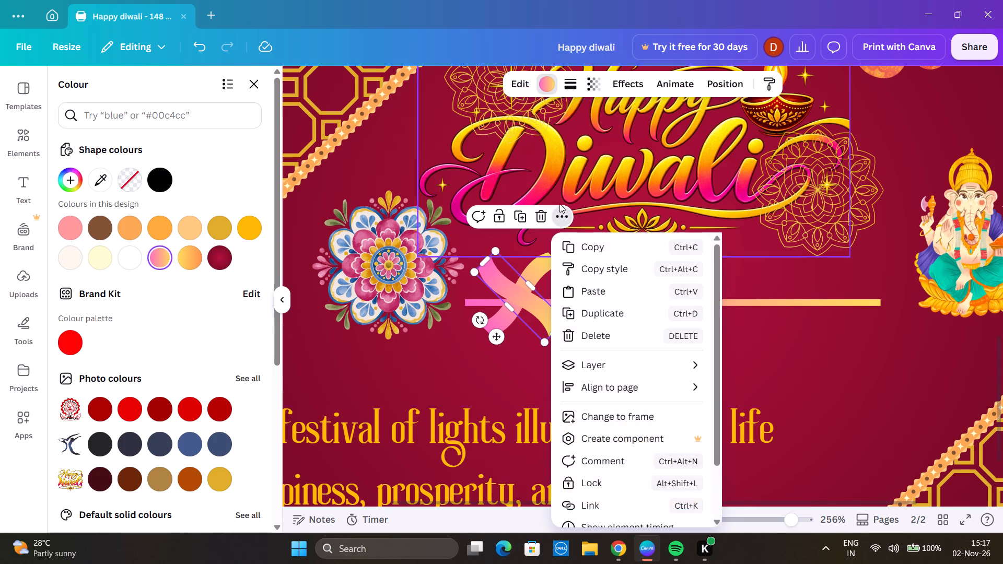
click(603, 243)
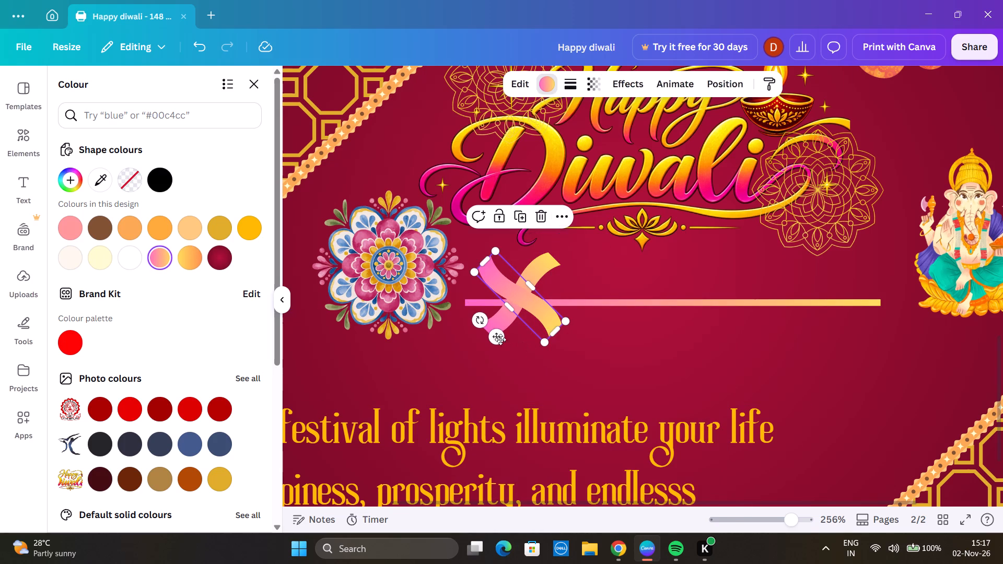
drag(497, 339, 786, 351)
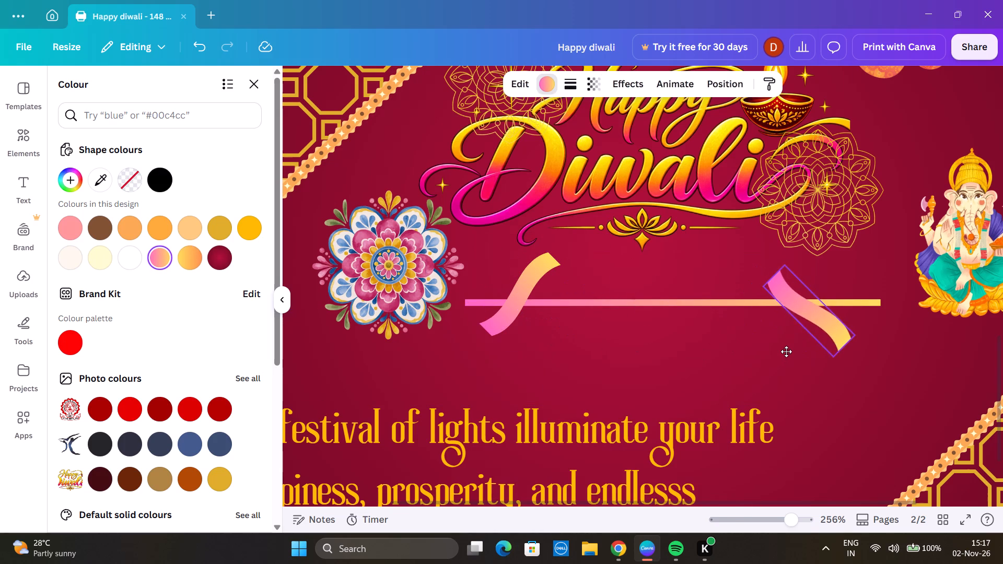
drag(786, 351, 795, 340)
key(ctrl+v)
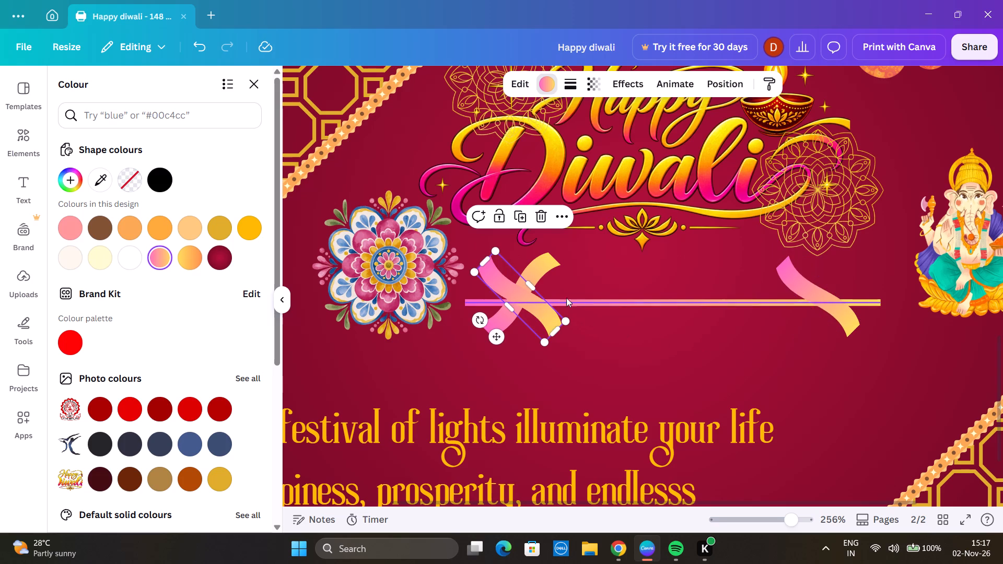
Duplicate the upward-sloping ribbon so one completes an X at the gradient line's Ganesha end and one stays in the X near the mandala.
click(547, 263)
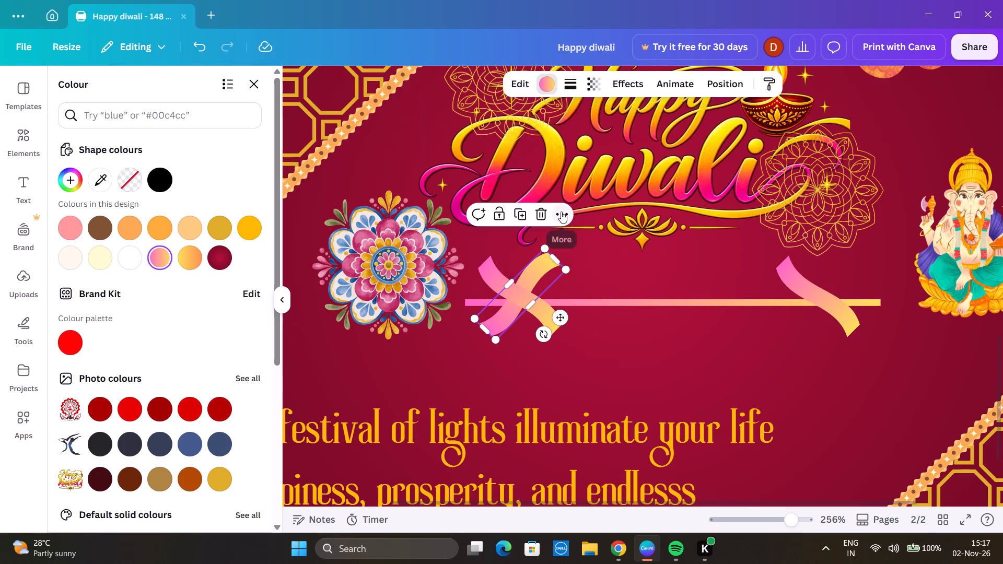
click(561, 211)
click(609, 240)
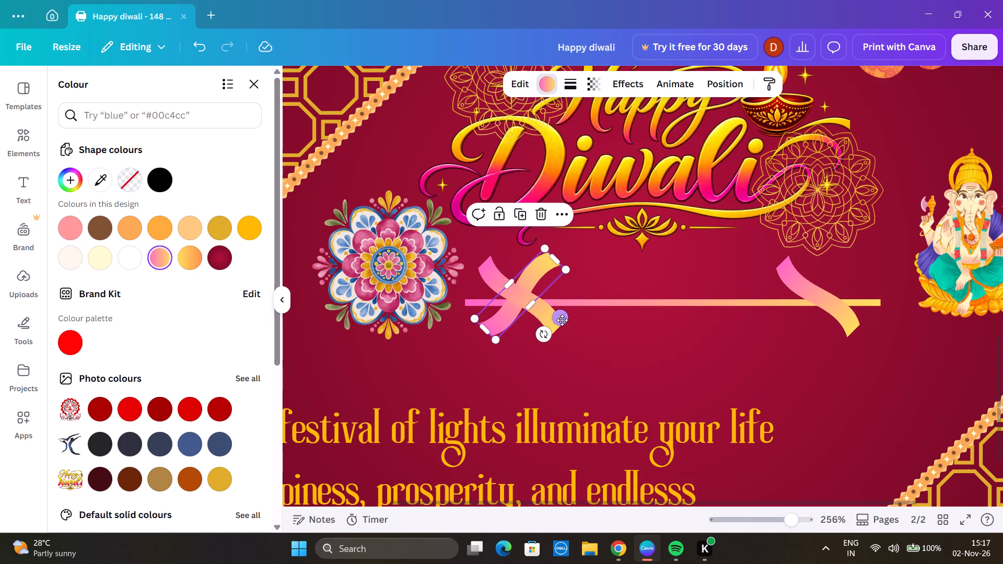
drag(562, 320, 564, 319)
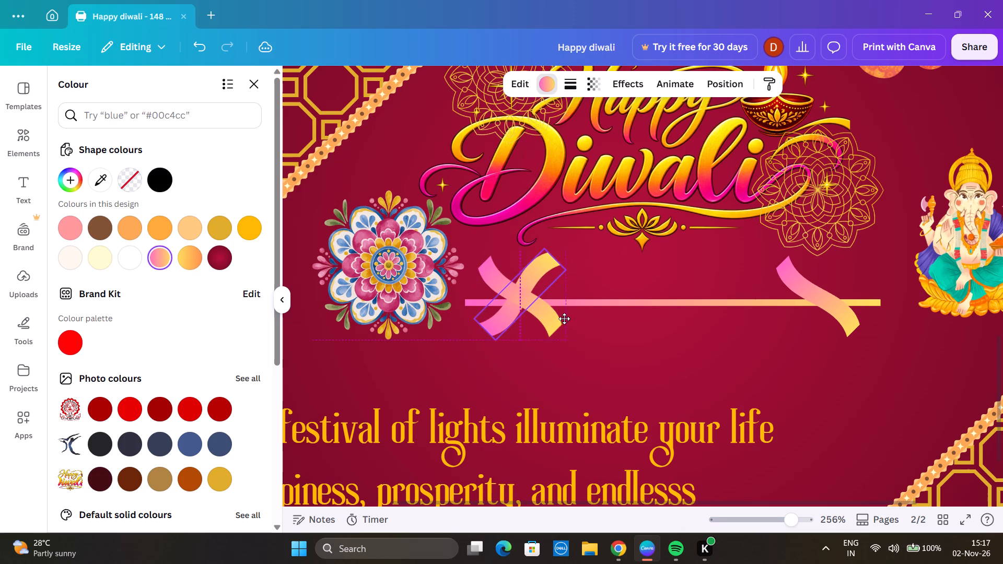
drag(564, 319, 861, 322)
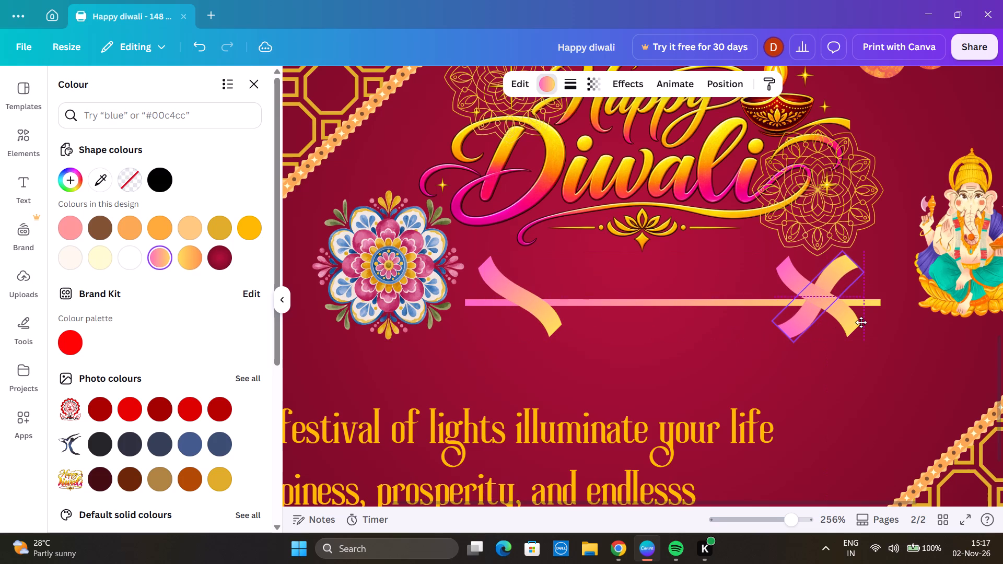
drag(861, 322, 866, 322)
key(ctrl+v)
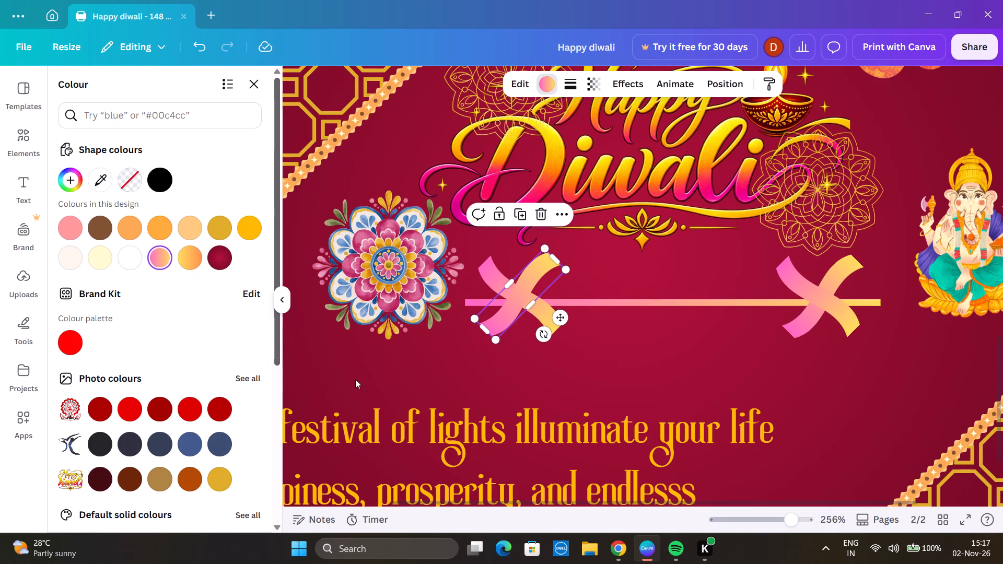
click(367, 368)
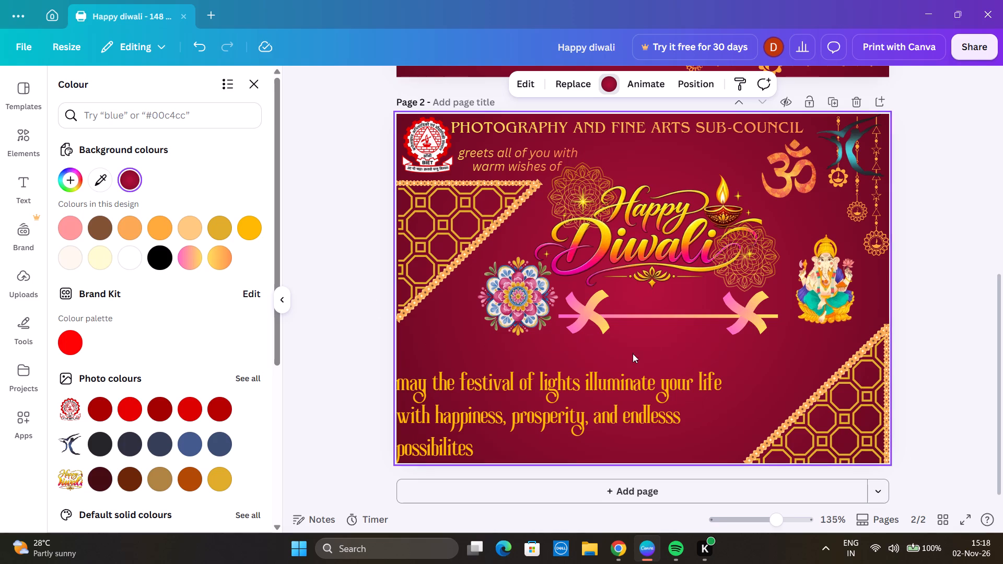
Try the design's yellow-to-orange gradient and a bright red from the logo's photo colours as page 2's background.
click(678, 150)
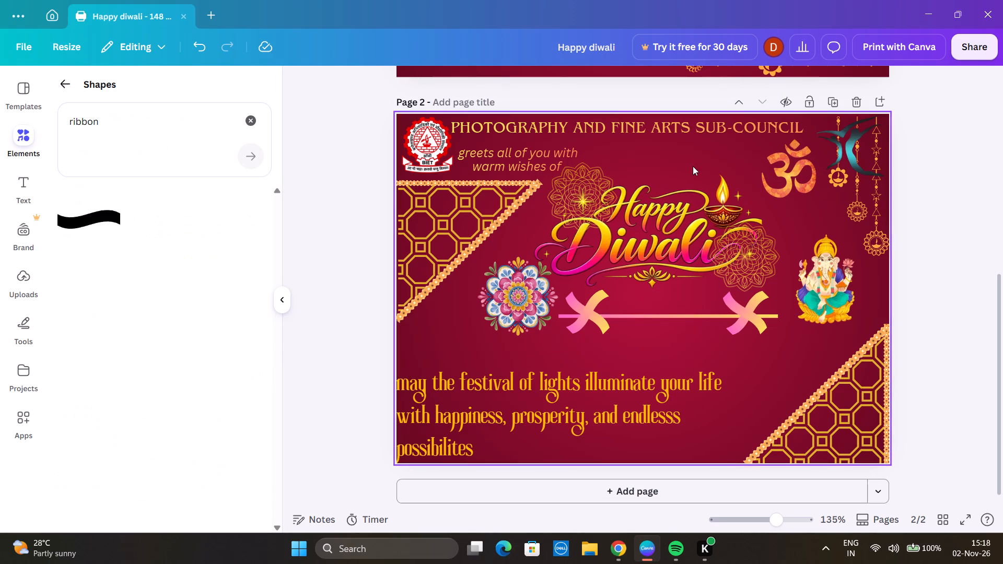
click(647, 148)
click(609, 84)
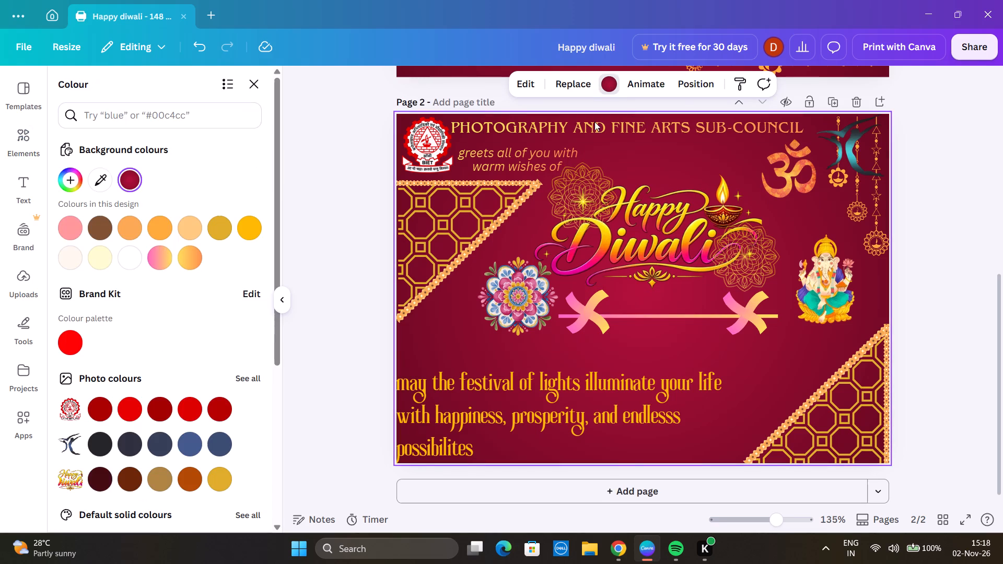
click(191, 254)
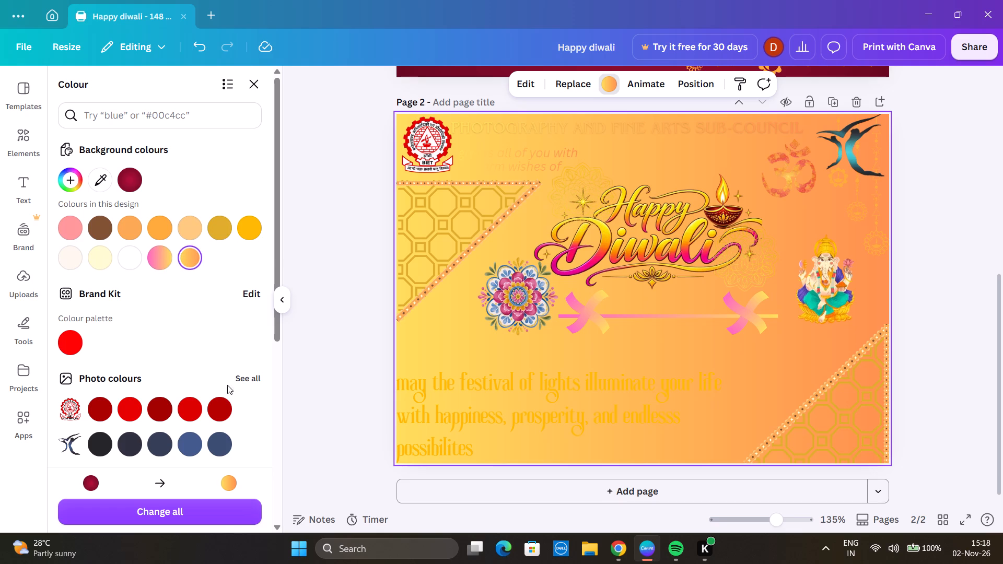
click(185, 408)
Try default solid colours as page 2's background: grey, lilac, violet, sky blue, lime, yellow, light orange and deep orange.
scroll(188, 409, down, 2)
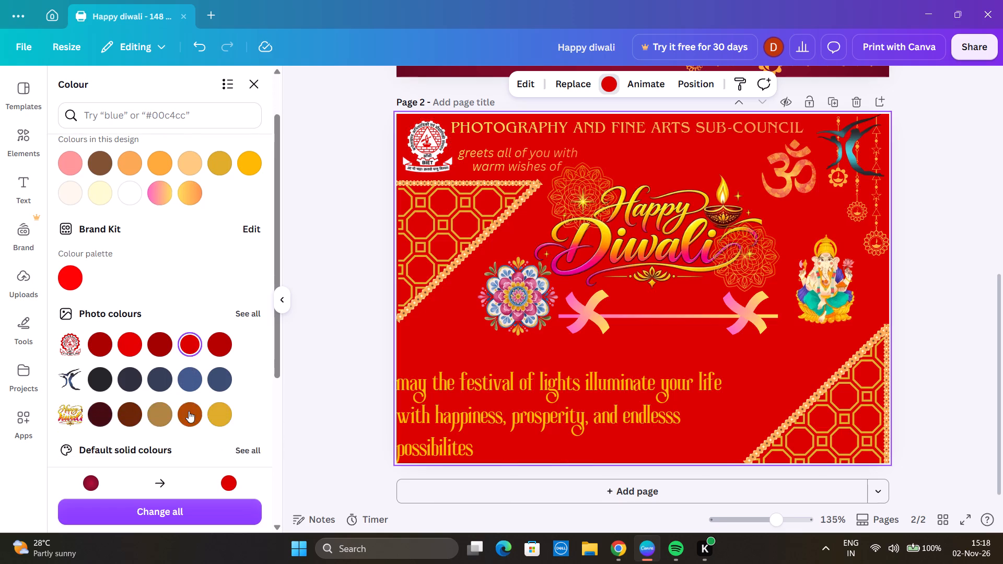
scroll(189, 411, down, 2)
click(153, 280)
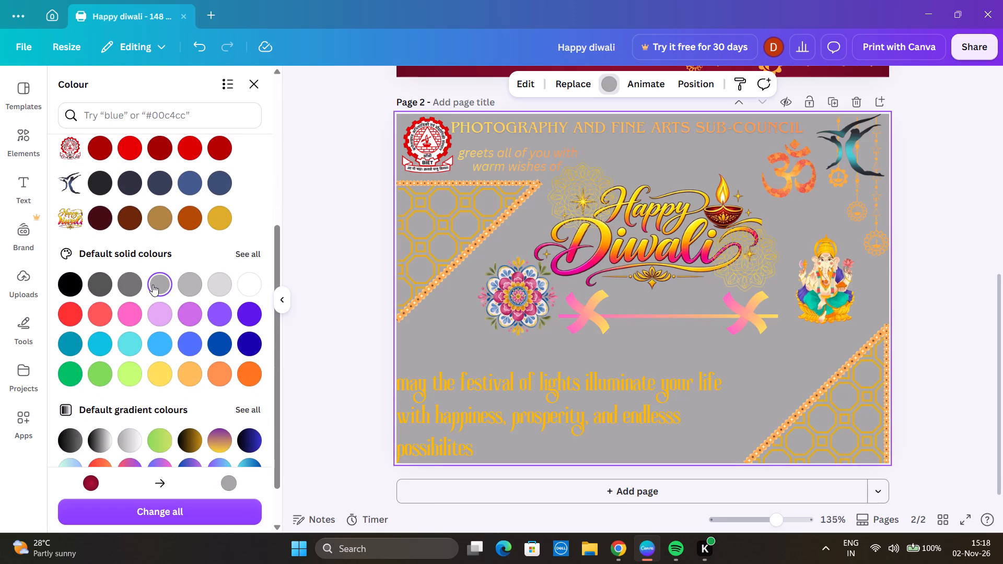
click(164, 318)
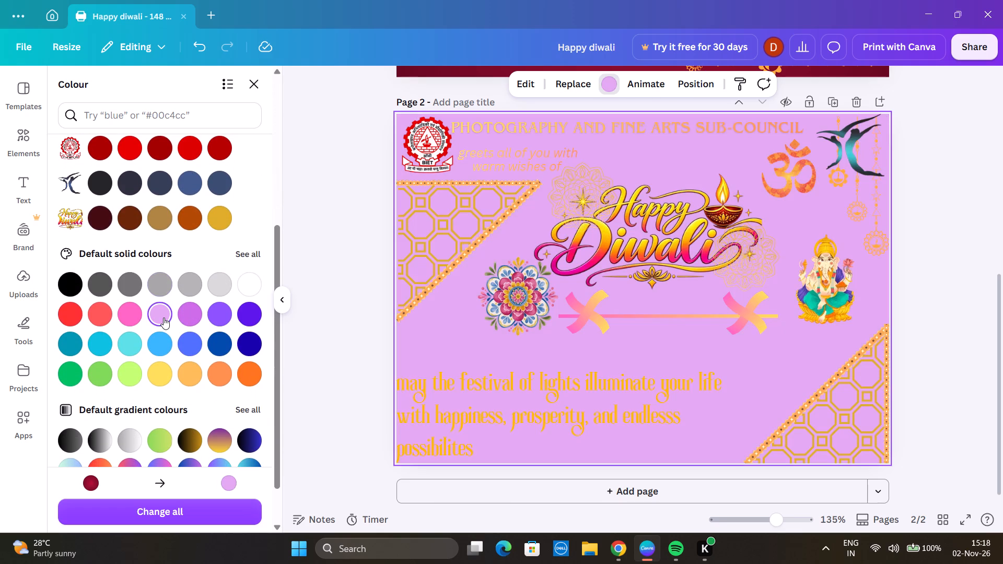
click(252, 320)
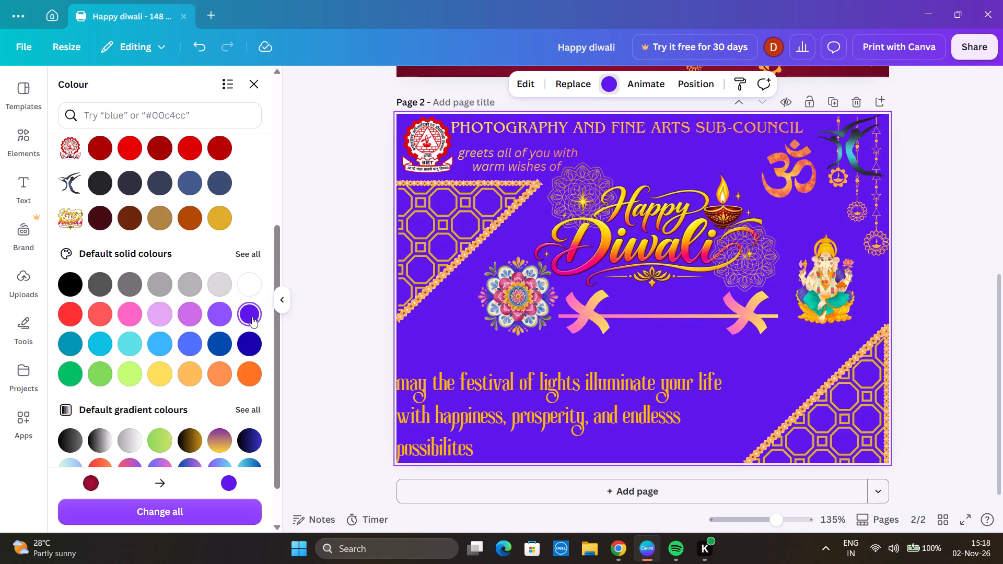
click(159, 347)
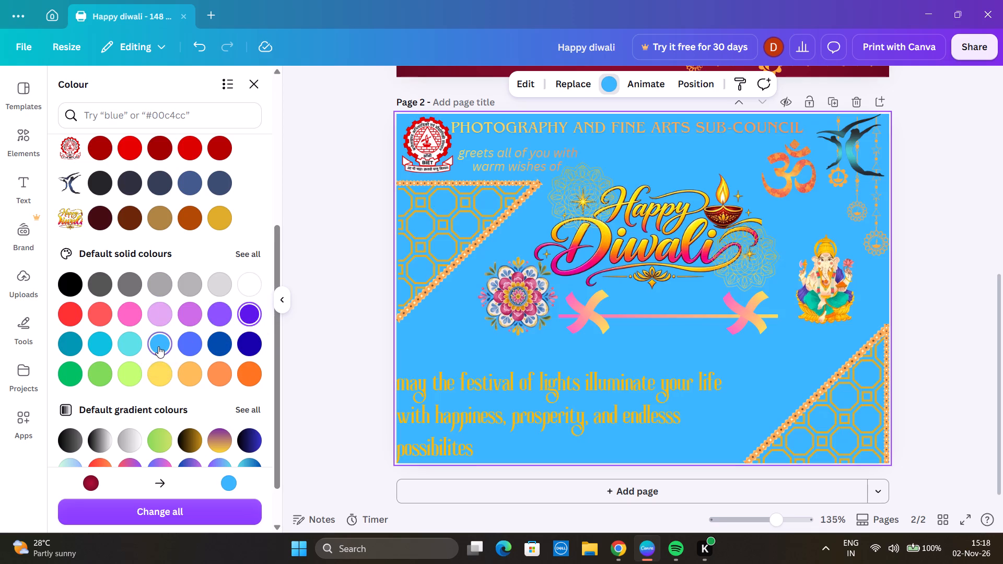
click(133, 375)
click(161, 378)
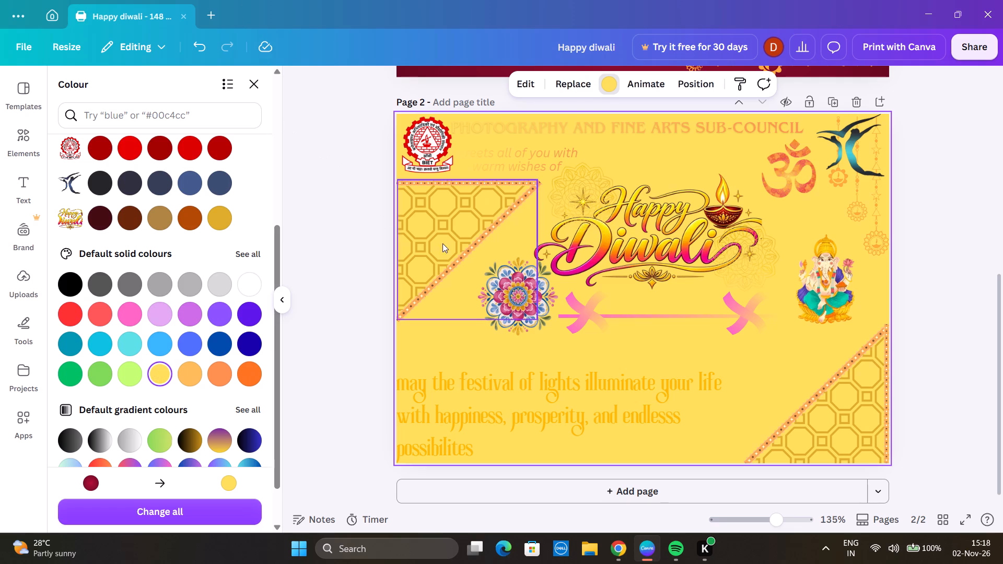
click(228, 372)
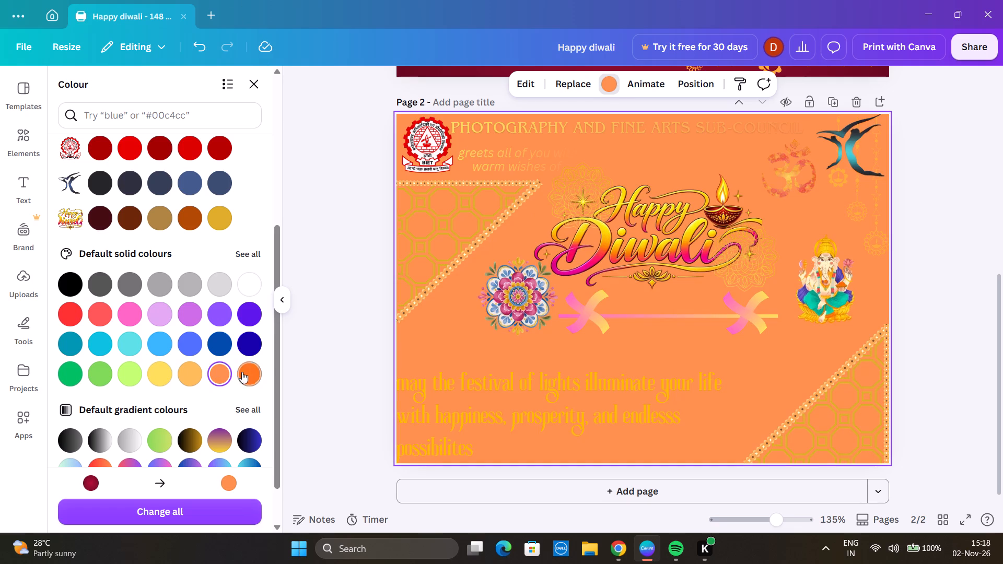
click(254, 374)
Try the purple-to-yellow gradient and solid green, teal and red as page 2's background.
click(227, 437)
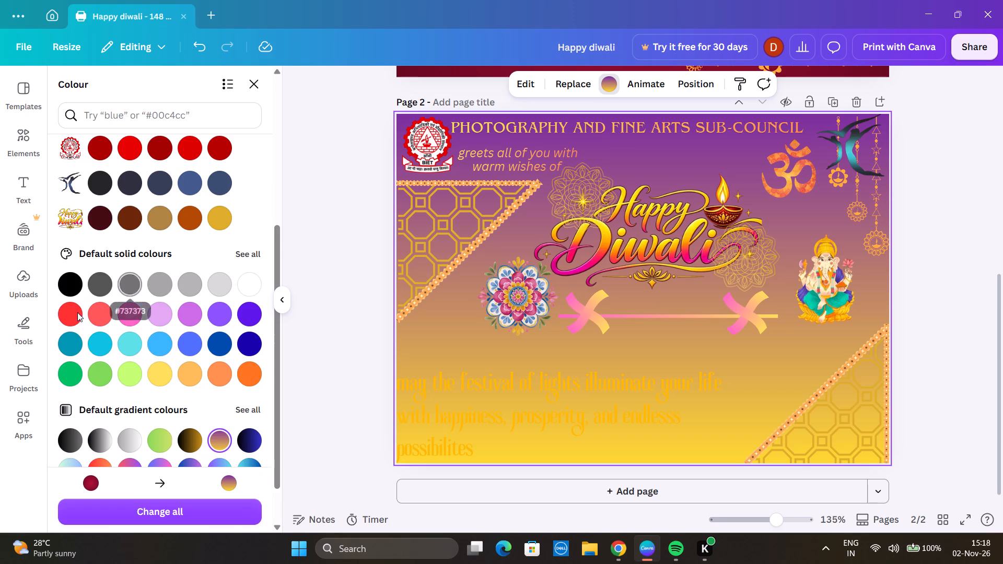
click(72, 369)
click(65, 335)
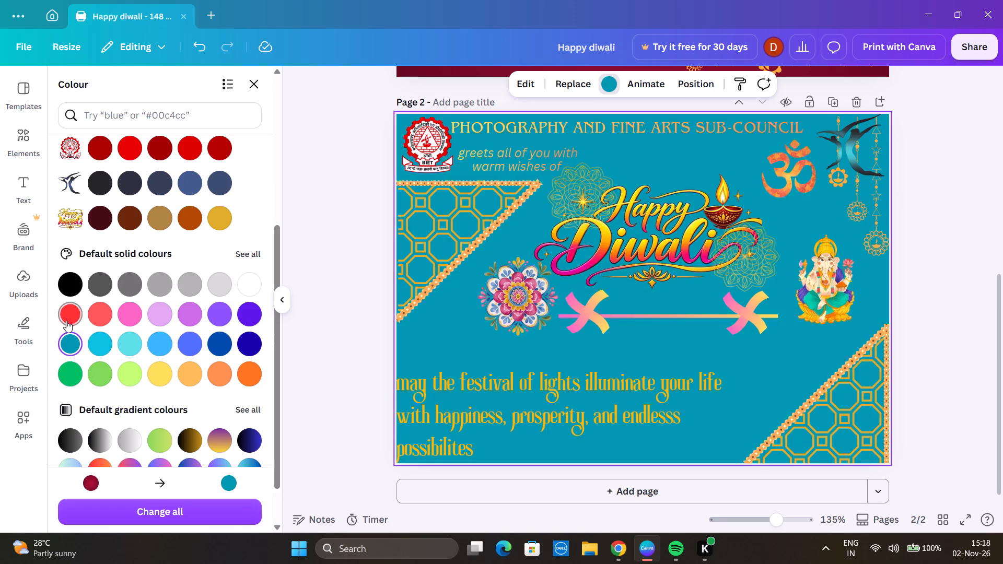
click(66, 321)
Try black-to-gold, red-to-orange and black-to-grey gradients as page 2's background, ending on the cyan-to-blue one.
scroll(136, 339, down, 3)
click(188, 385)
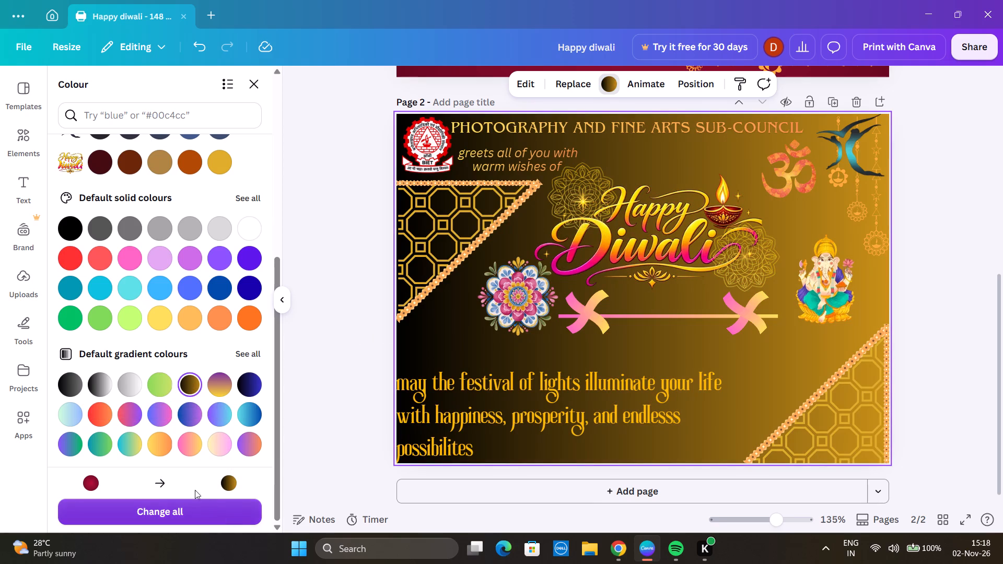
click(100, 418)
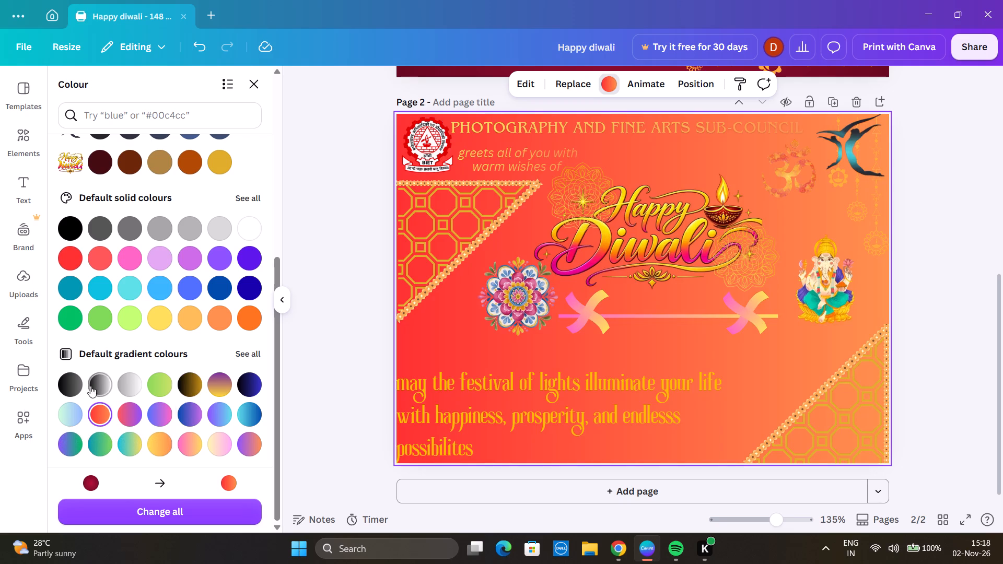
click(68, 383)
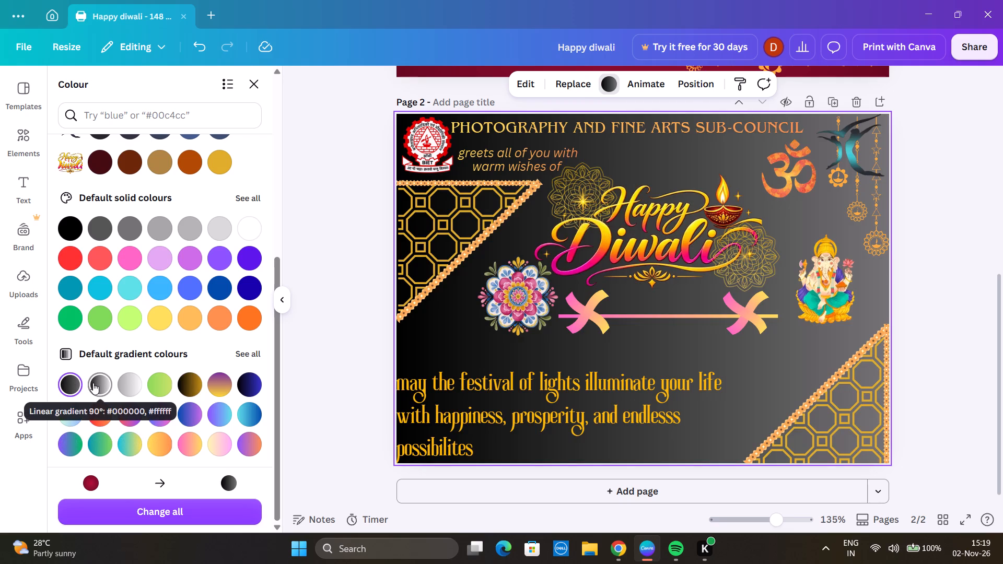
click(256, 418)
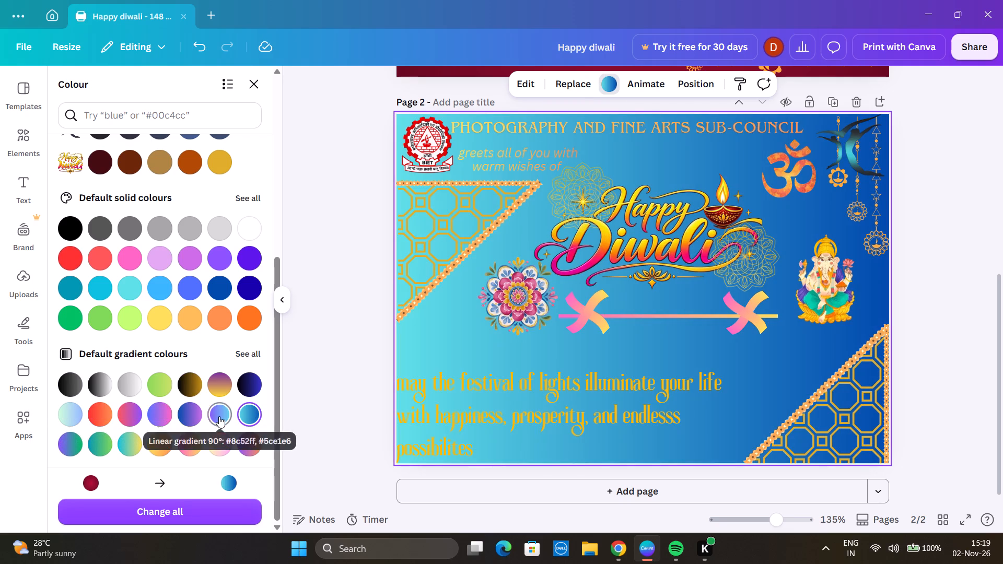
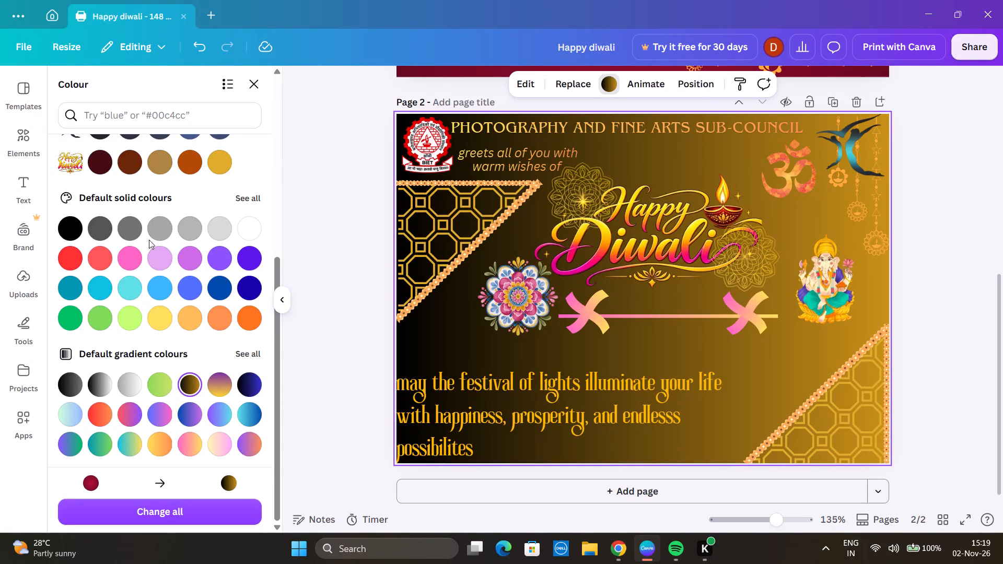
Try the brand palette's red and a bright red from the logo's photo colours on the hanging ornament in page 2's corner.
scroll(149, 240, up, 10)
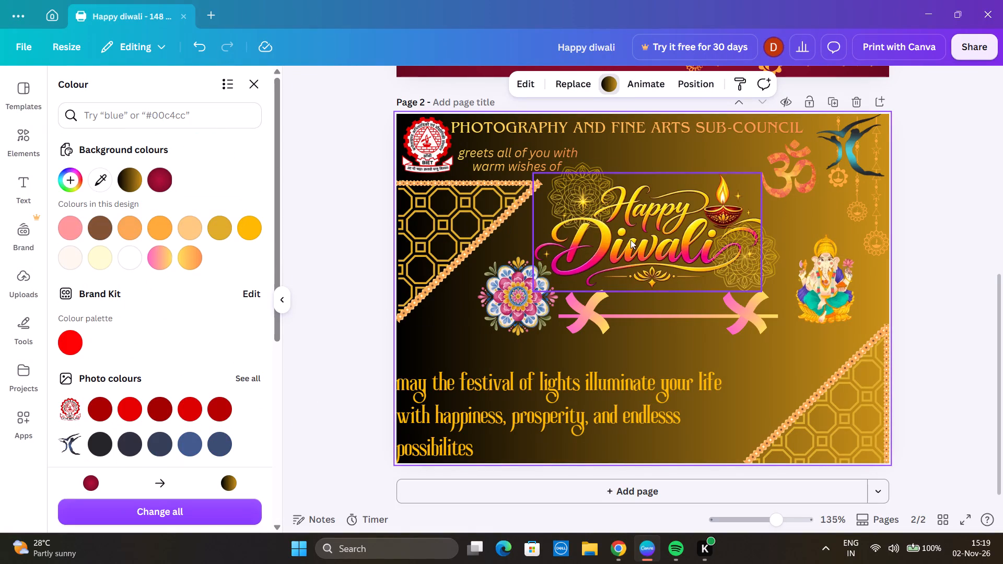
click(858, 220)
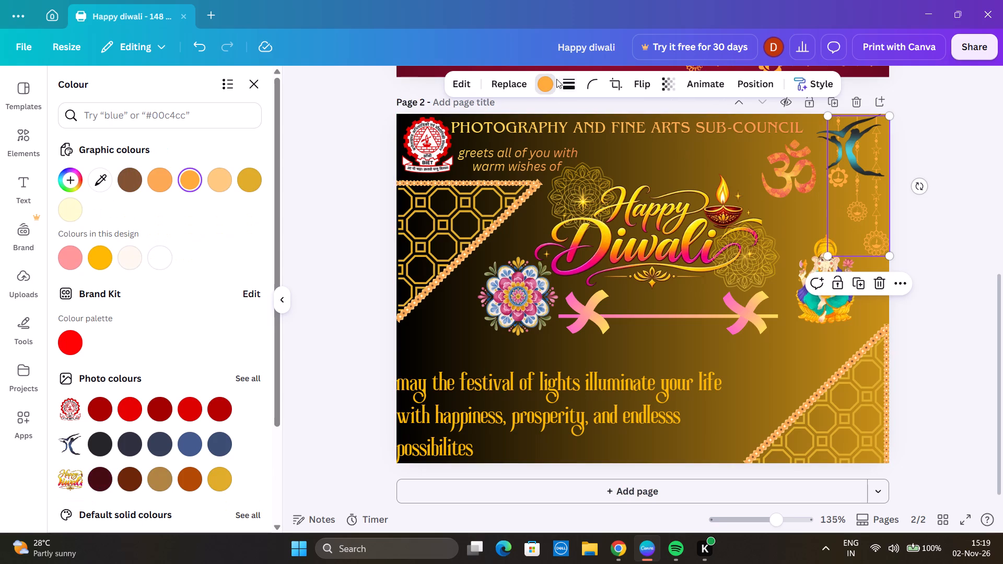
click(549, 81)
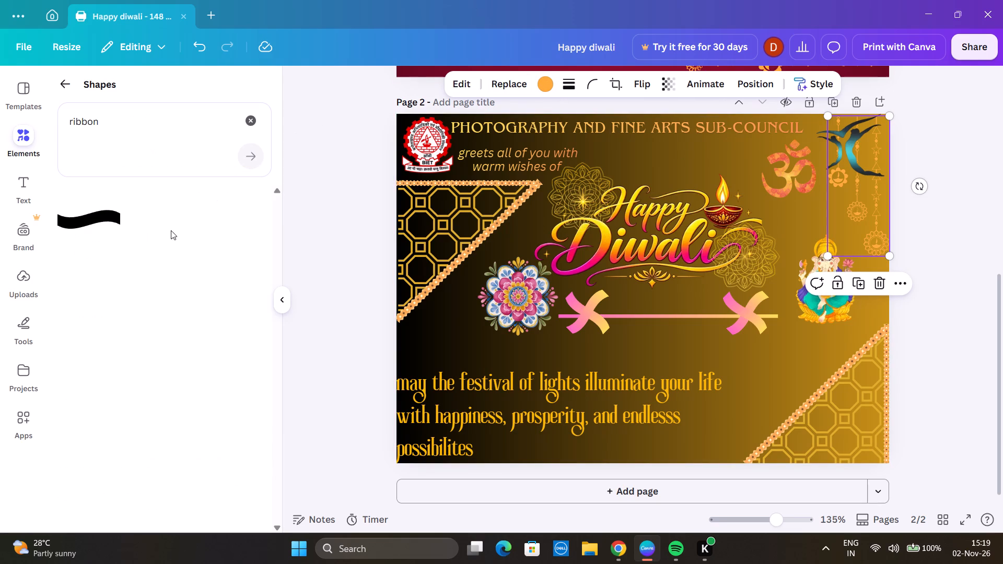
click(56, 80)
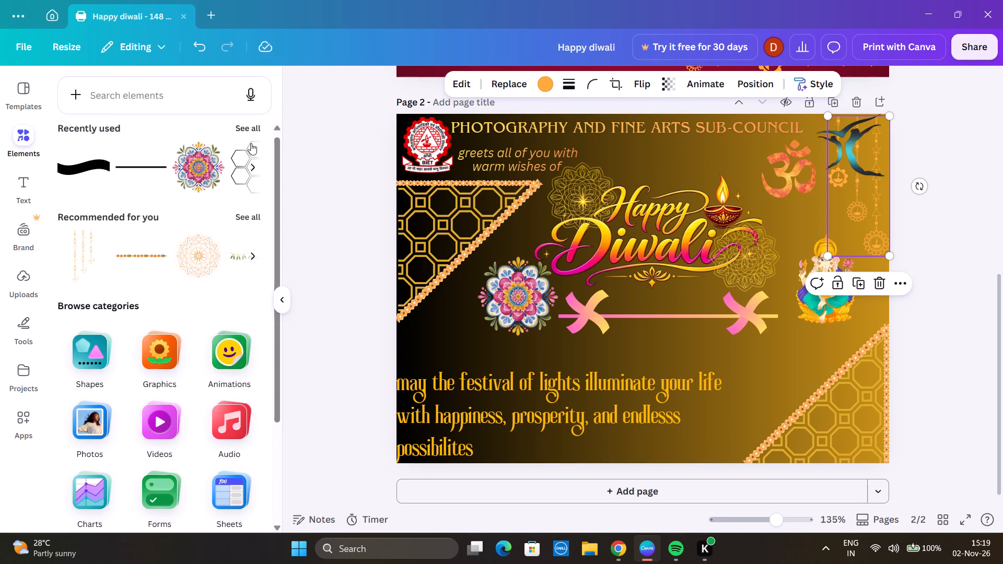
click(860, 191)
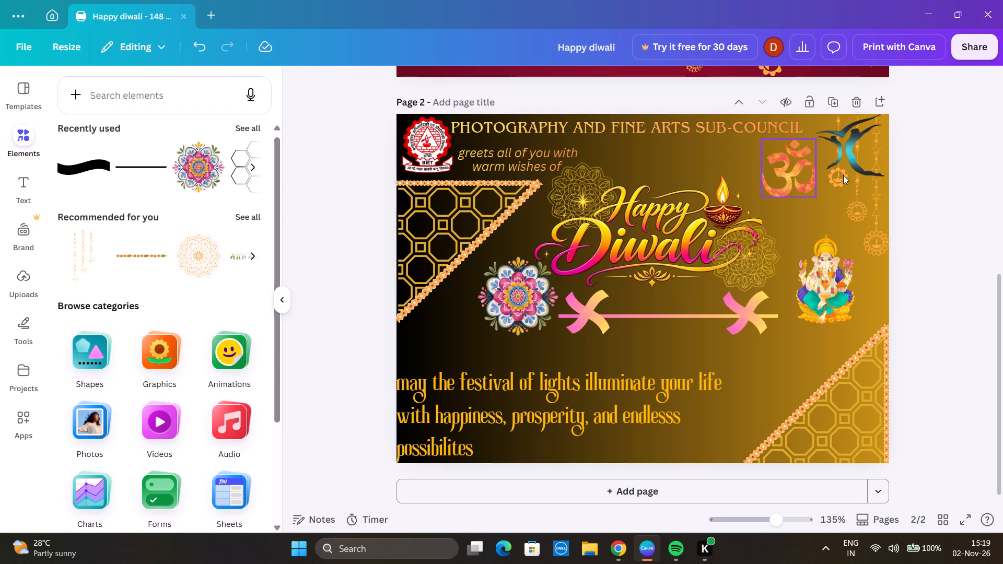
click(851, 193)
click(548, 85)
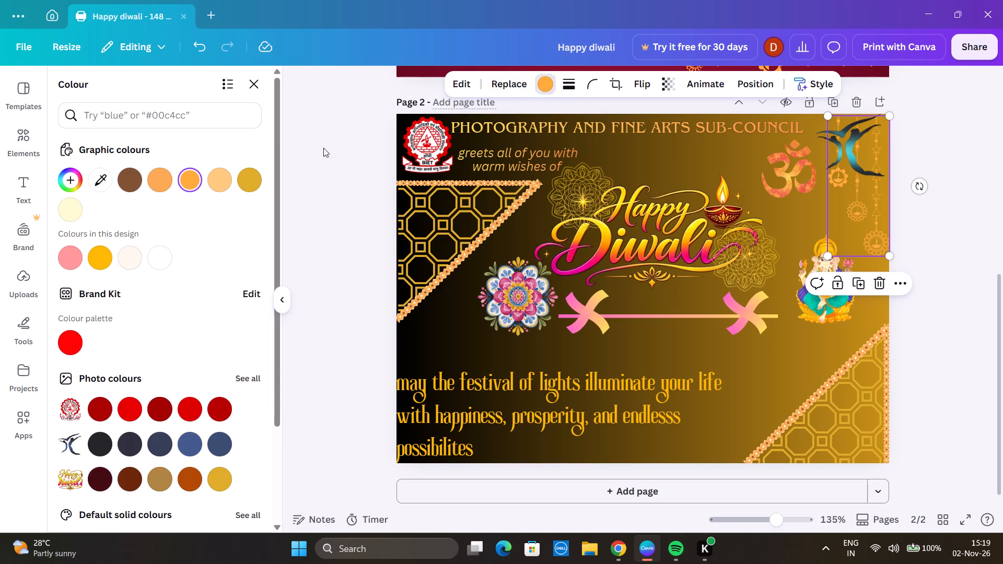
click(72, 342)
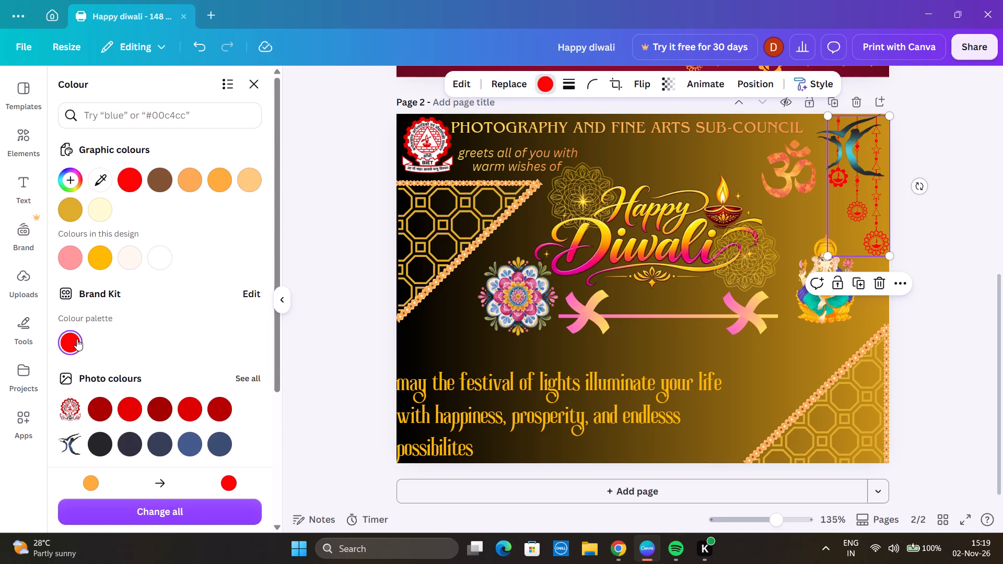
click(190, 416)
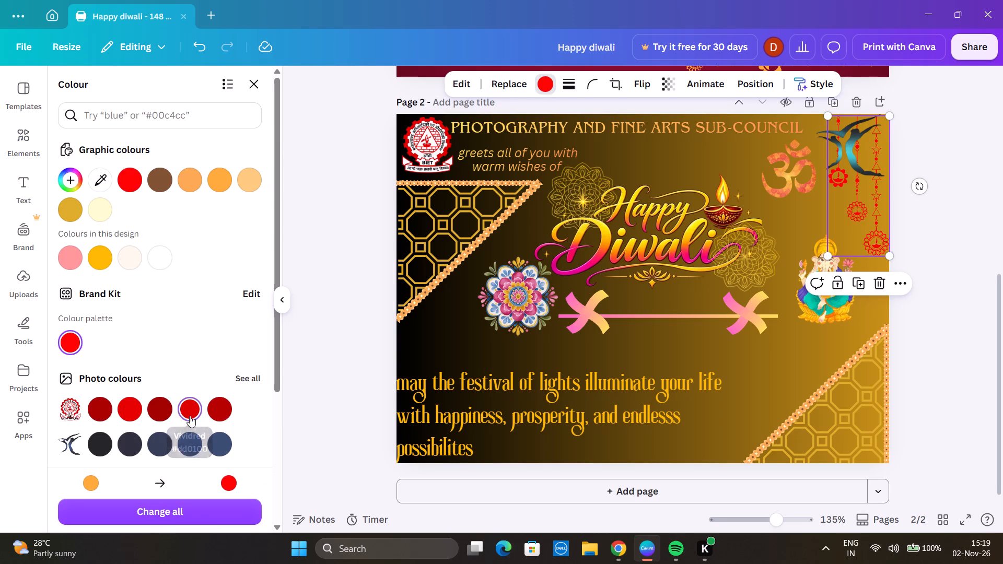
Shift the hanging ornament slightly beyond page 2's right edge and recolour it light orange from its graphic colours.
drag(863, 204, 871, 203)
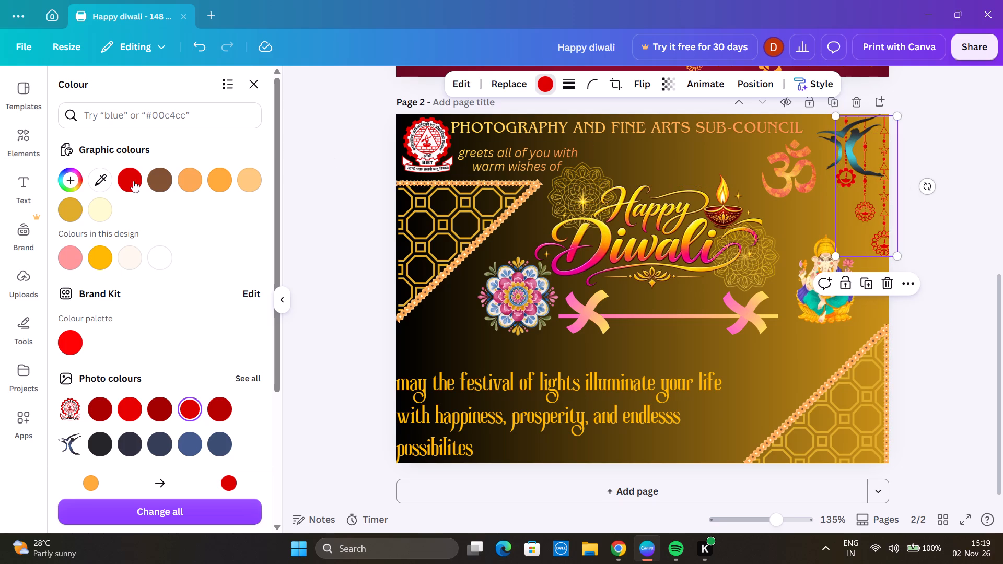
click(254, 179)
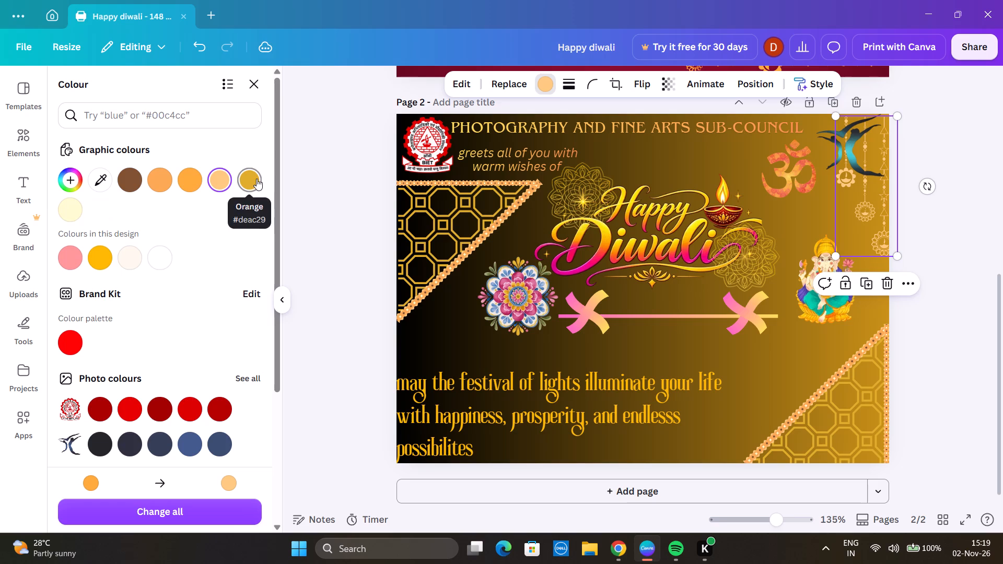
click(363, 171)
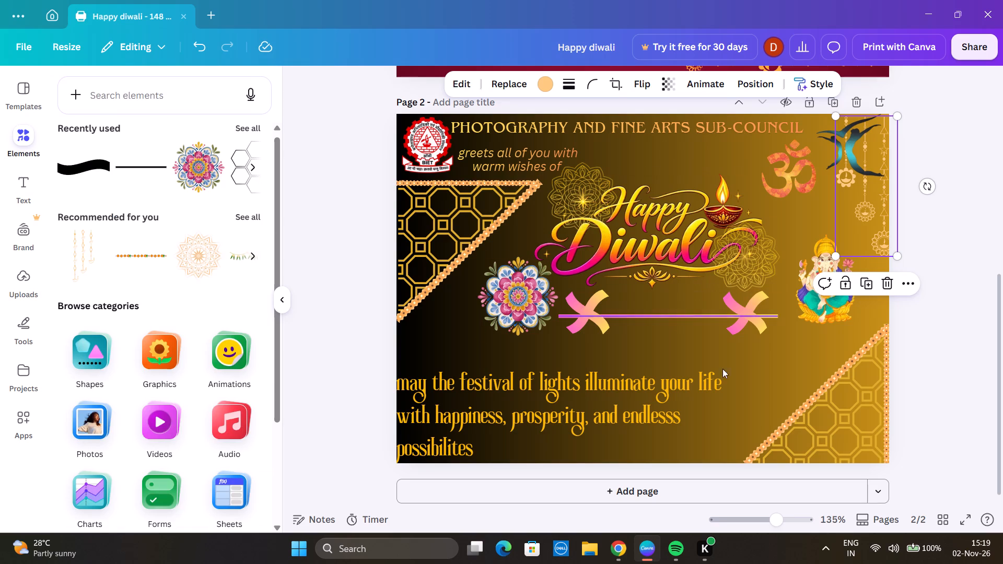
Change page 2's background to the dark crimson gradient among the design's background colours.
click(678, 170)
click(600, 86)
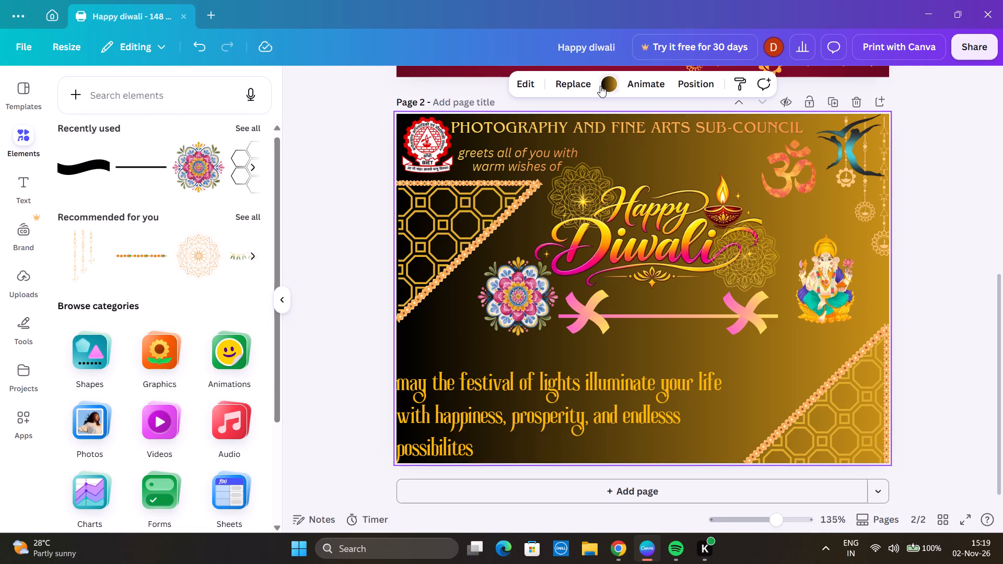
click(166, 174)
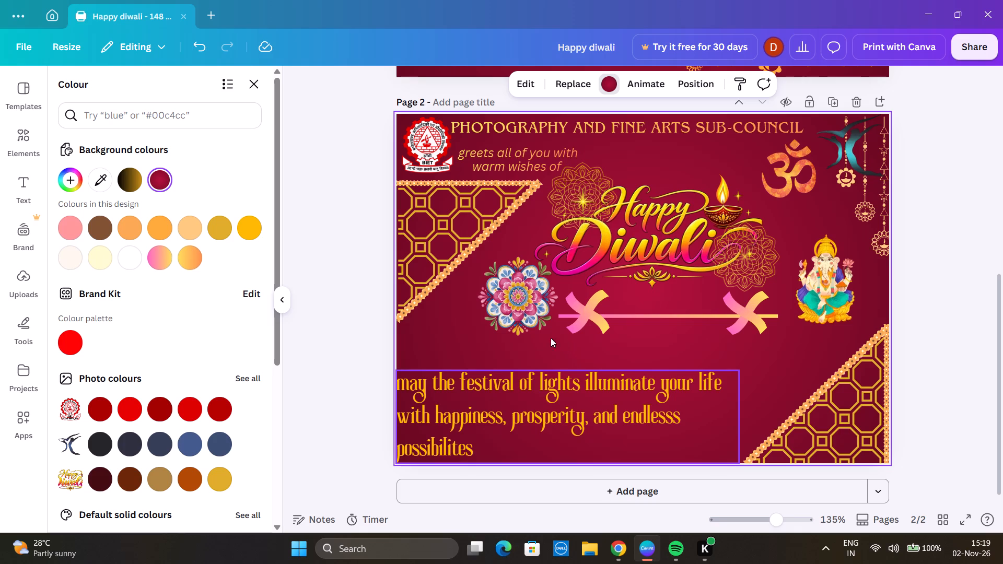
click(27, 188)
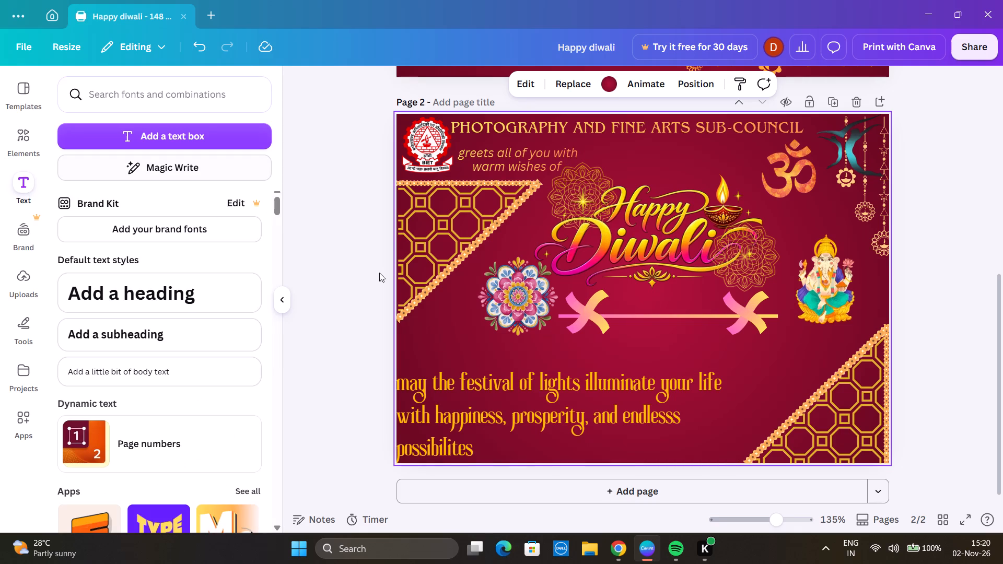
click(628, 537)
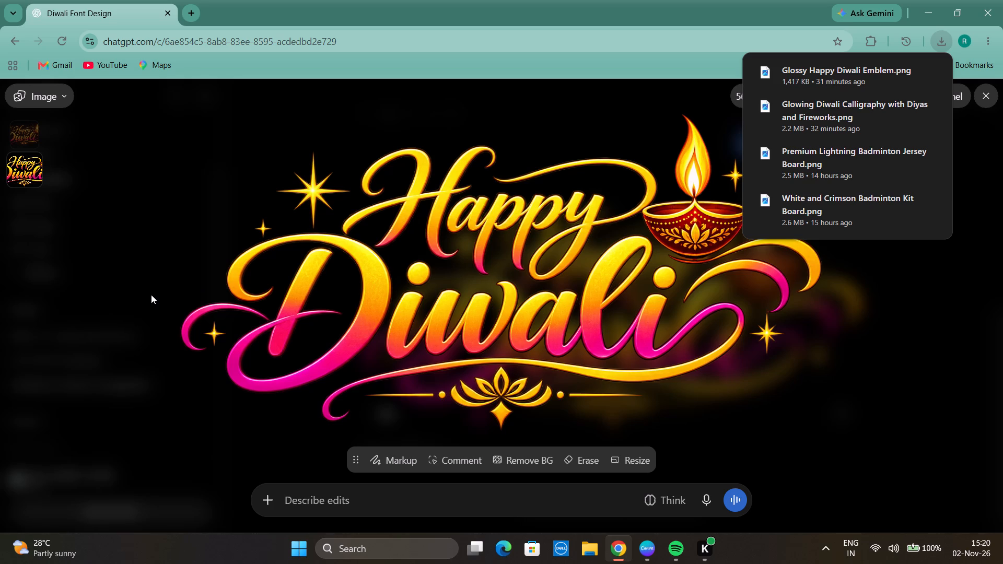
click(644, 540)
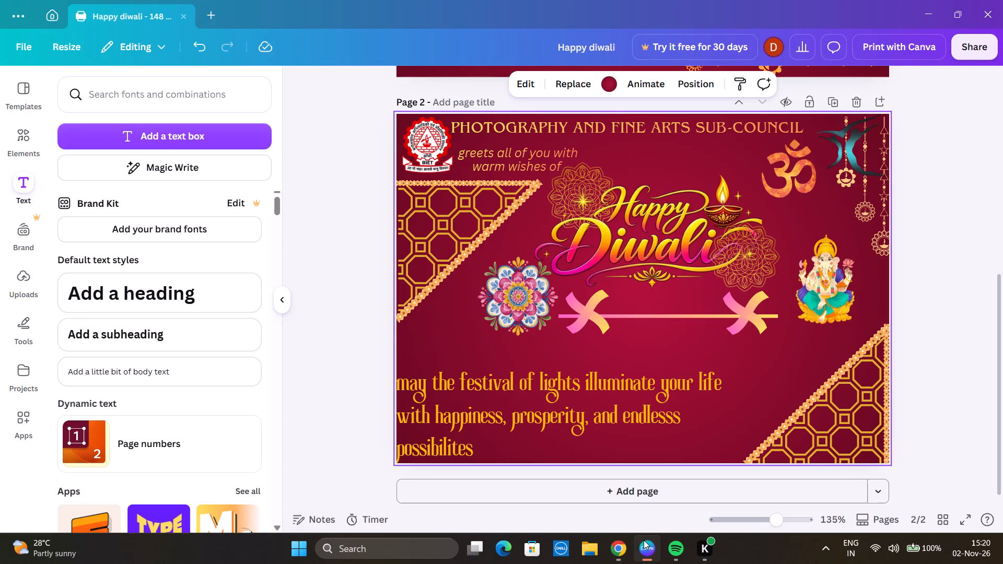
Launch another application outside the design.
click(300, 547)
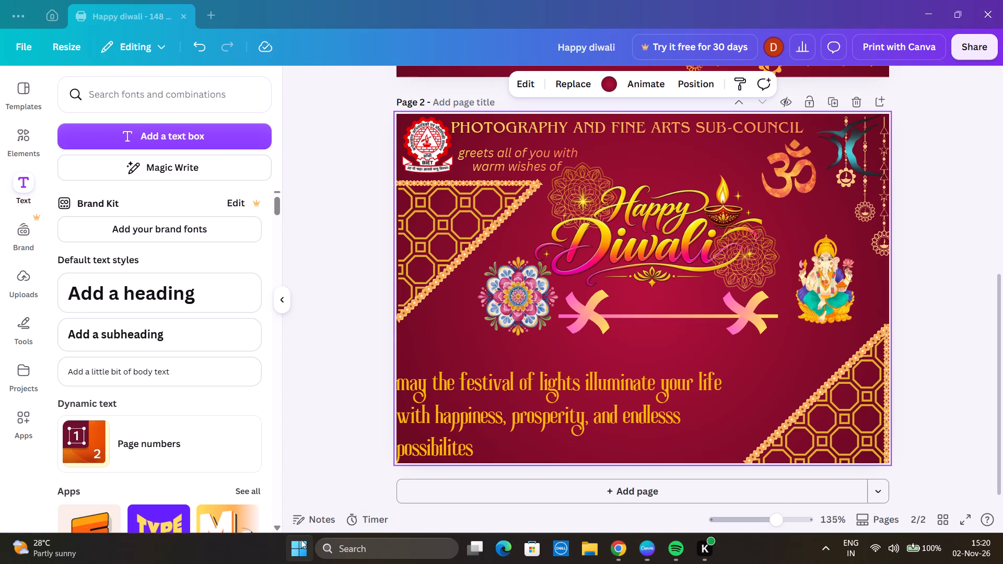
click(330, 304)
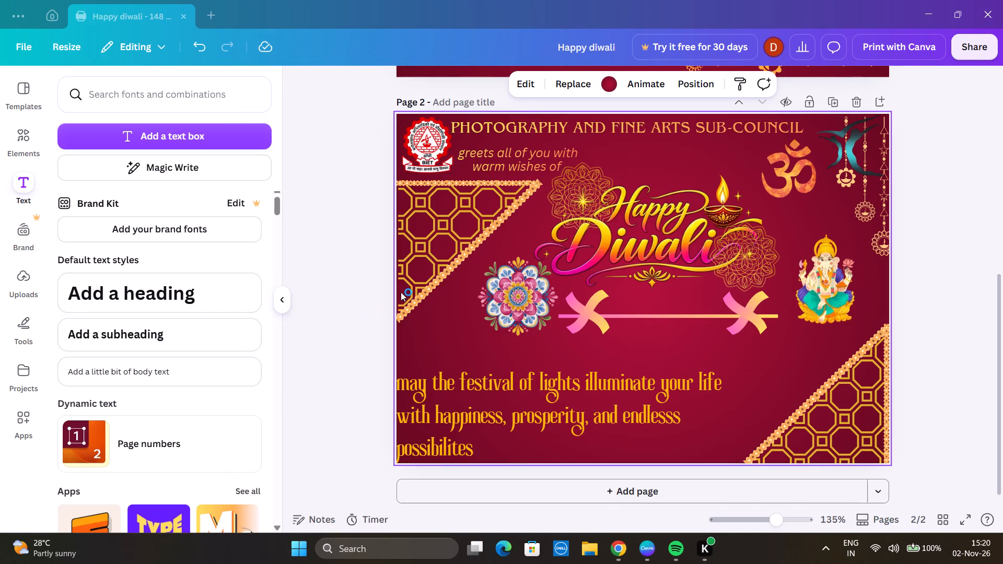
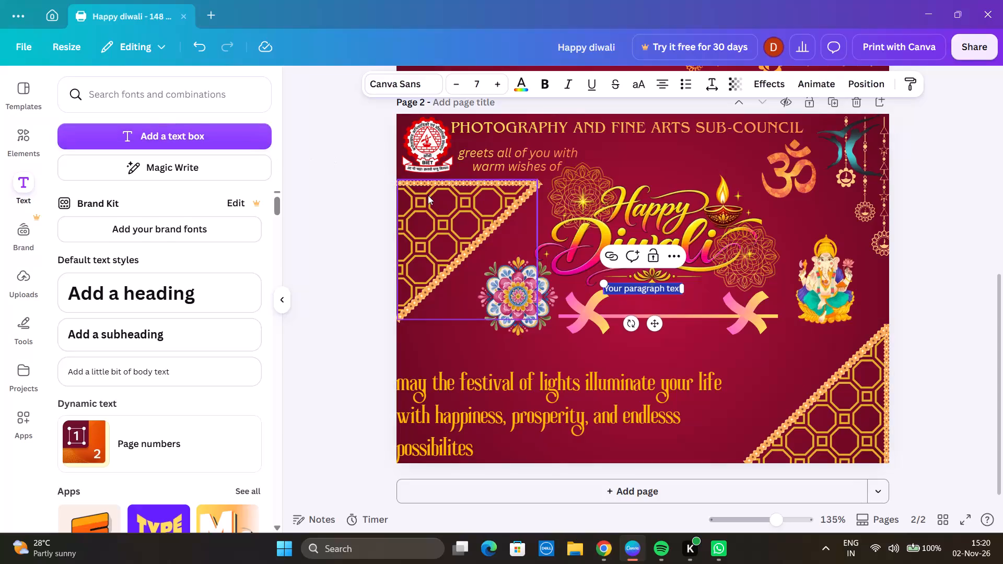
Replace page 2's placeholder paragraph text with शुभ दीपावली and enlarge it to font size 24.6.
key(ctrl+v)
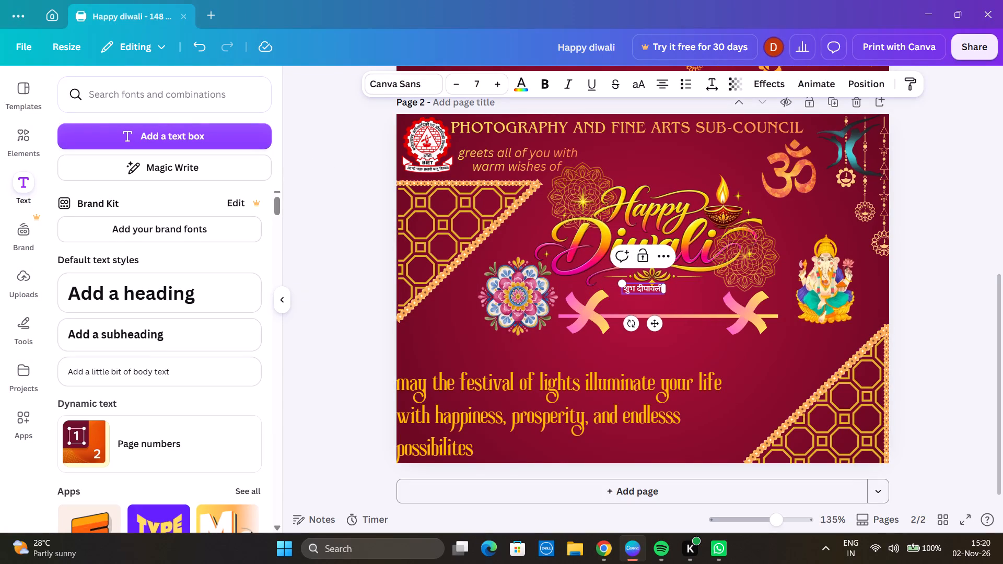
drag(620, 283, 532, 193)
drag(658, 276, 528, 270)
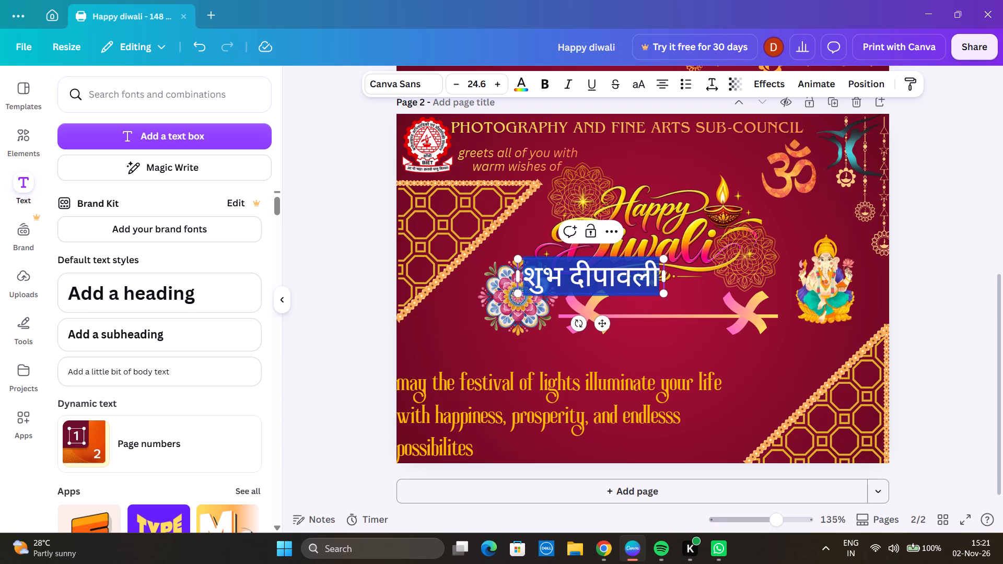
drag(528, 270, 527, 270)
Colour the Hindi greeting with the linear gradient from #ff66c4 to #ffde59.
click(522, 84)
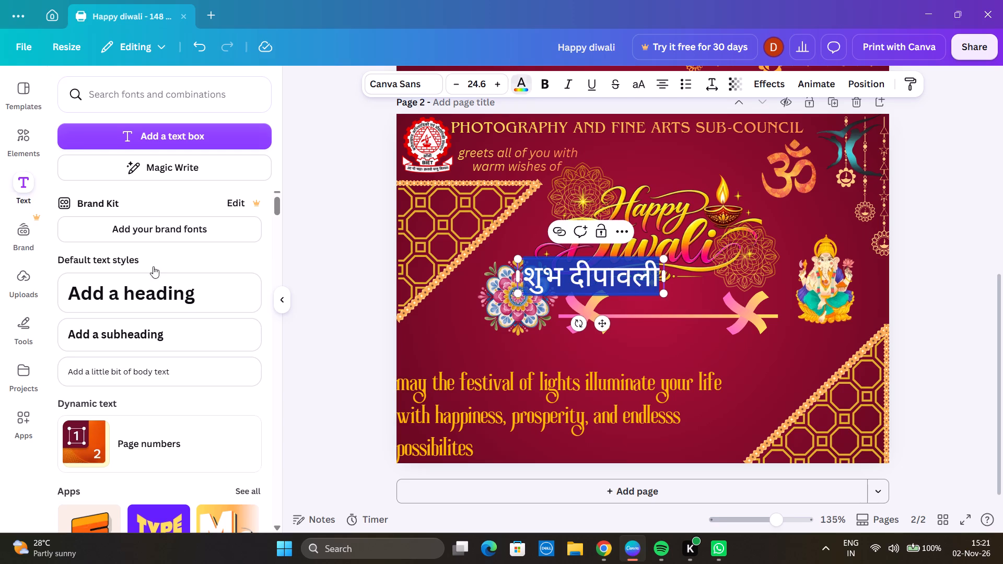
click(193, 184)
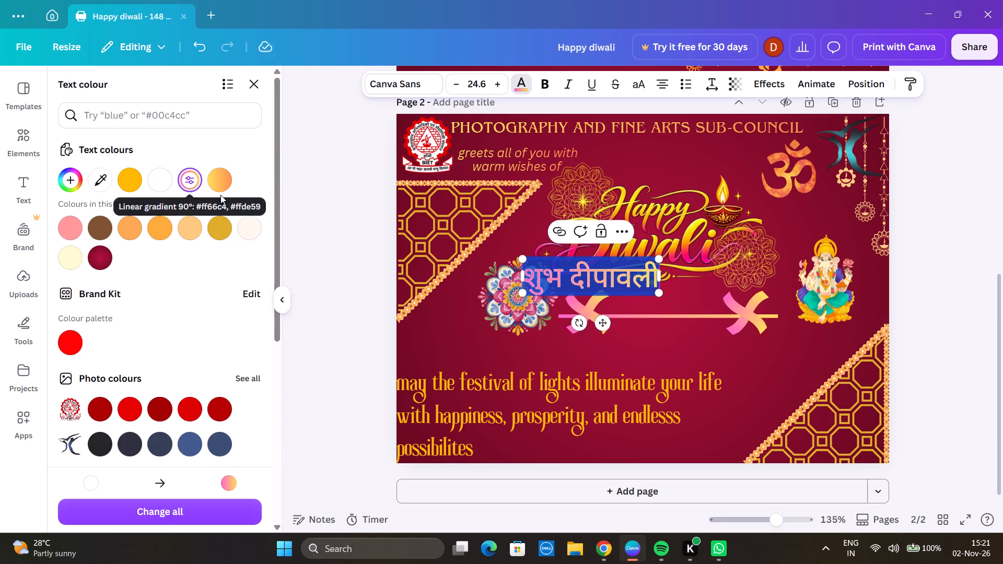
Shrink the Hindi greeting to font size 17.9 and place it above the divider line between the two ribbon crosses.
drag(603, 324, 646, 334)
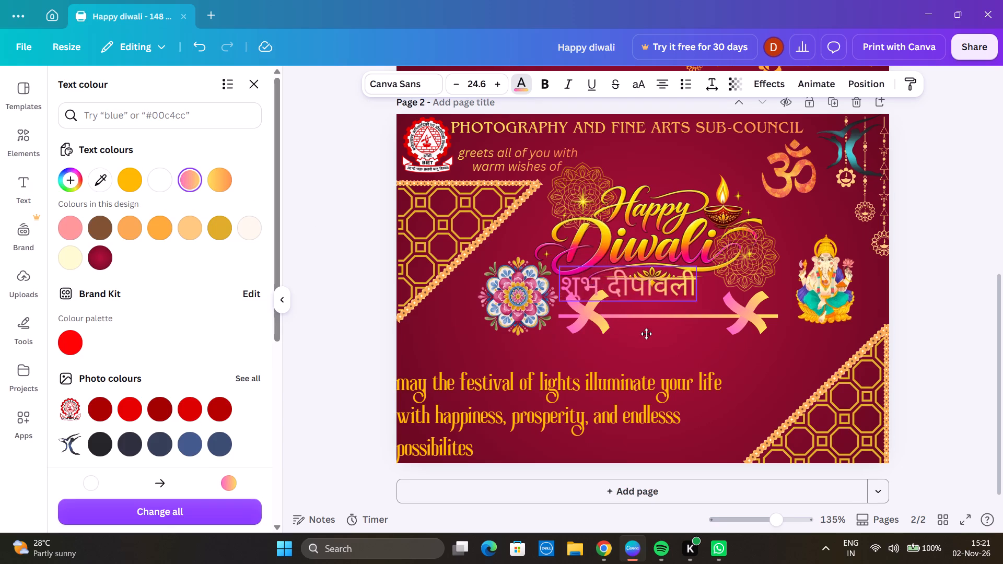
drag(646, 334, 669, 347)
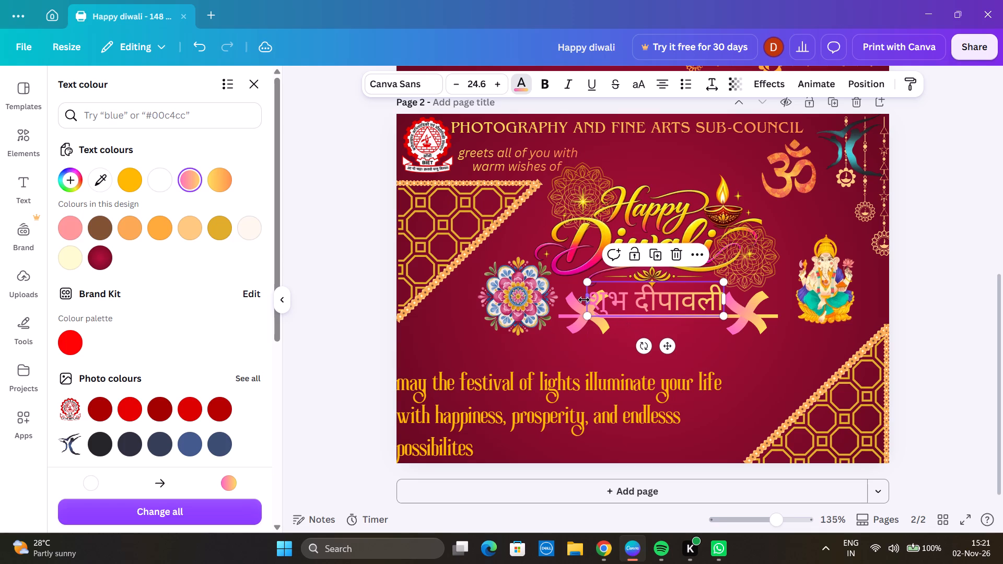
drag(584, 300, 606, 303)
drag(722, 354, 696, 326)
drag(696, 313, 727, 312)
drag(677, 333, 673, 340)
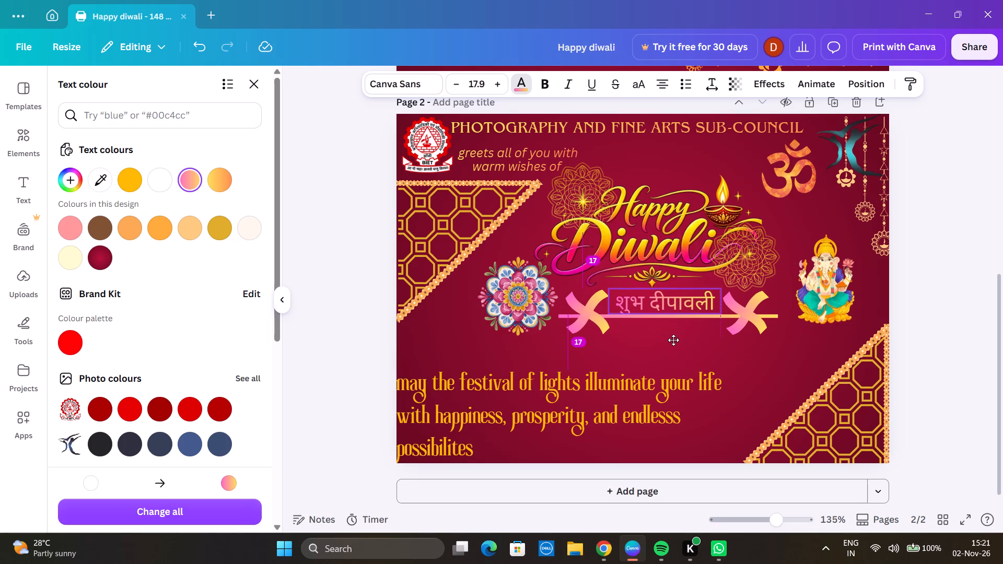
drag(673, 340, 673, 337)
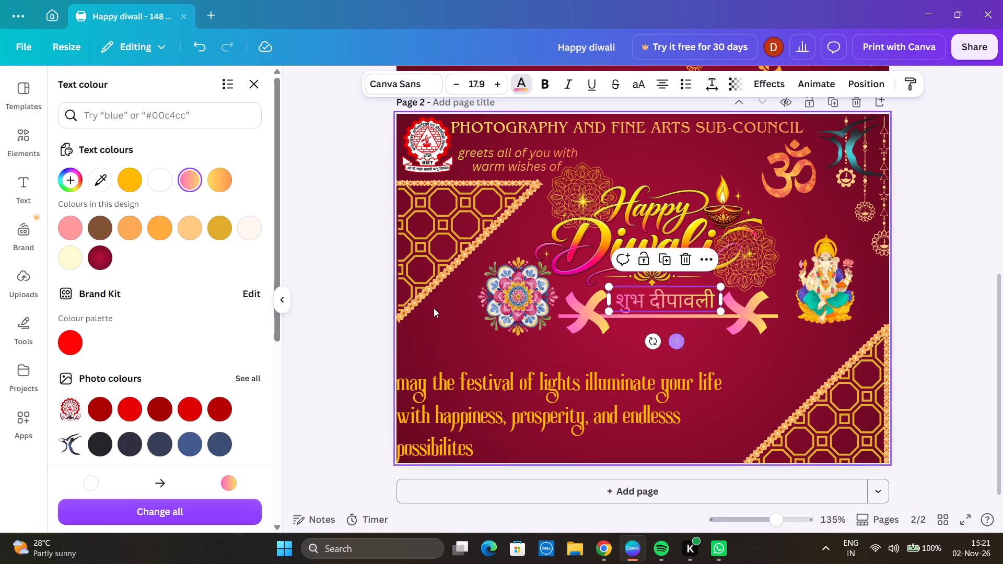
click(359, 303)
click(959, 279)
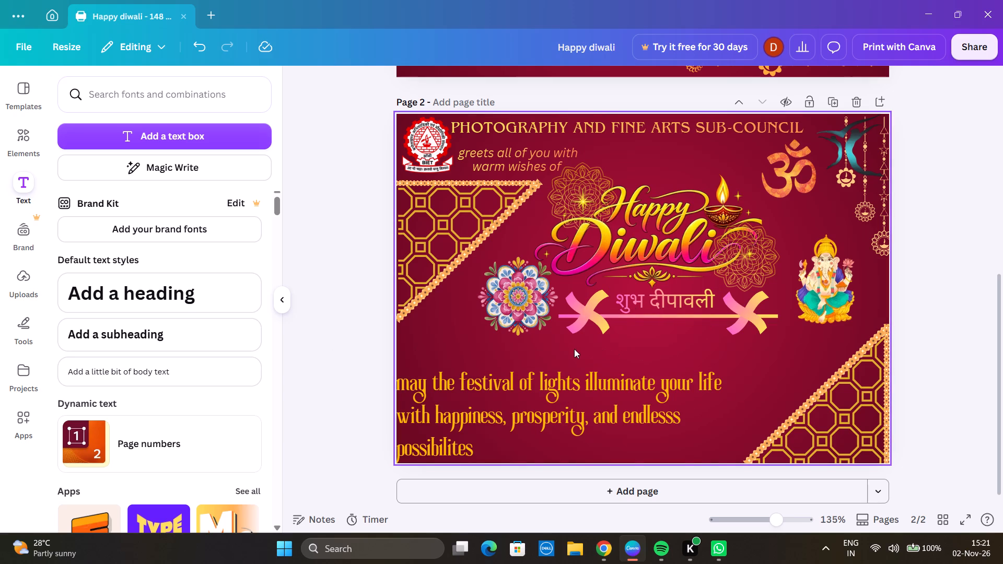
Delete the Hindi greeting text box from page 2.
click(709, 302)
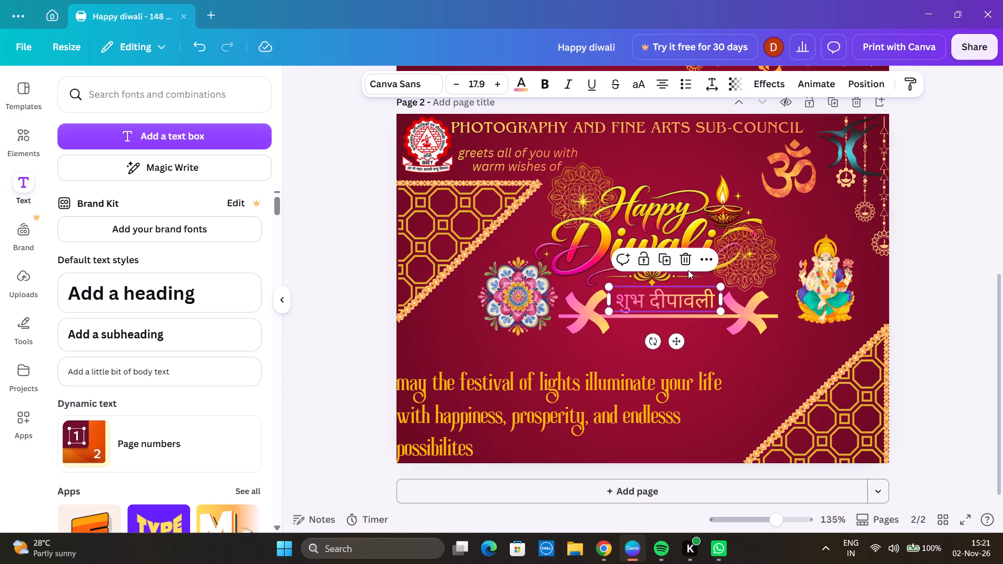
click(685, 267)
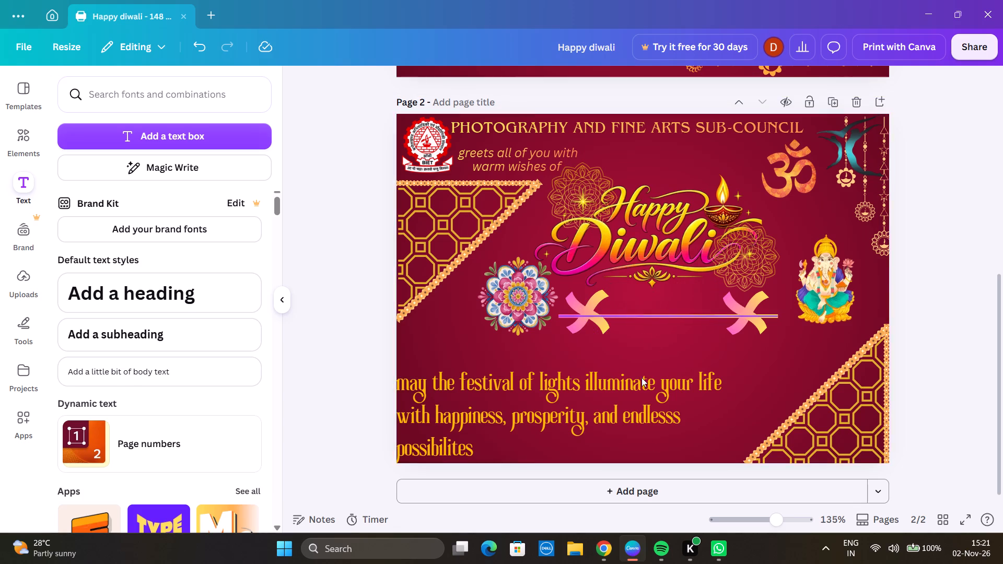
Add a new page after page 2.
click(680, 500)
Move the divider line and its four ribbon pieces from page 2 to the top of page 3, keeping the two crosses.
scroll(632, 319, up, 3)
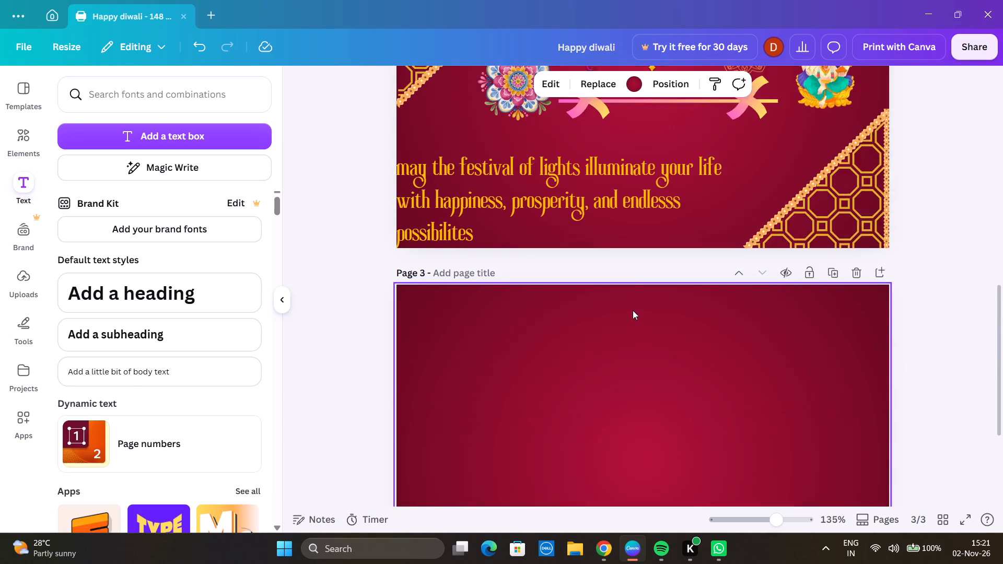
scroll(633, 309, up, 3)
scroll(637, 309, down, 1)
drag(681, 250, 683, 289)
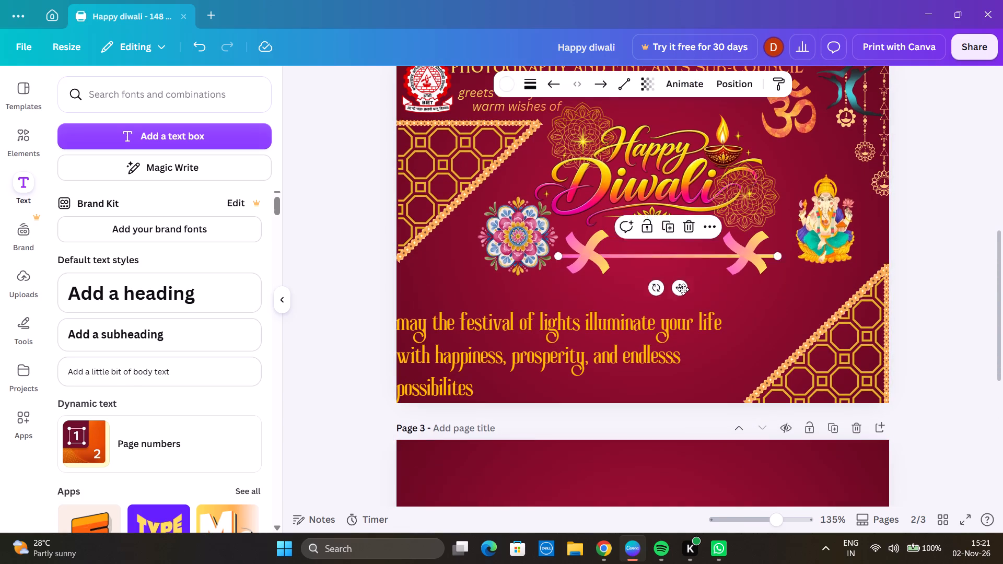
drag(683, 289, 674, 477)
drag(597, 263, 617, 464)
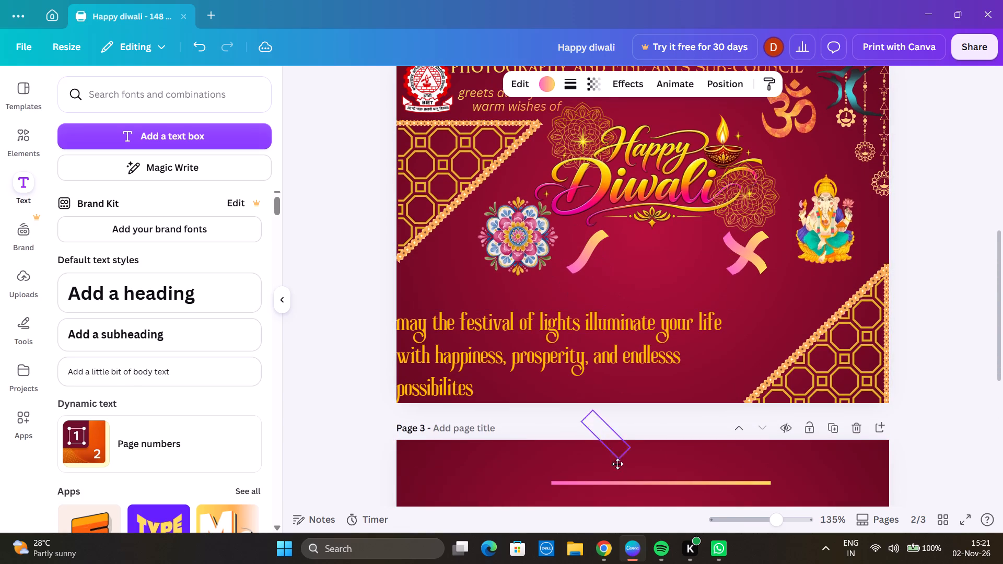
drag(617, 464, 617, 490)
click(614, 484)
drag(591, 243, 651, 487)
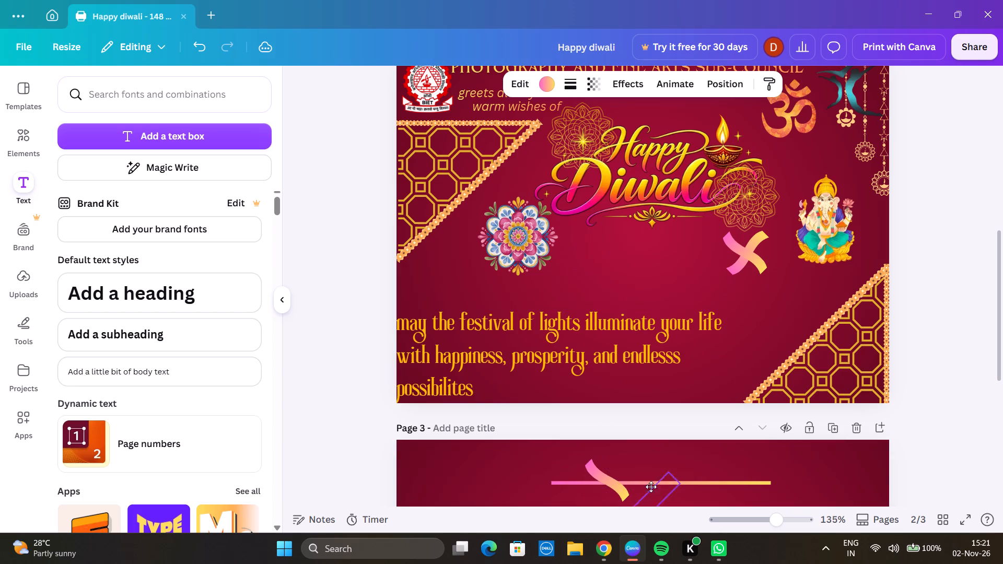
drag(651, 487, 616, 470)
drag(749, 245, 725, 486)
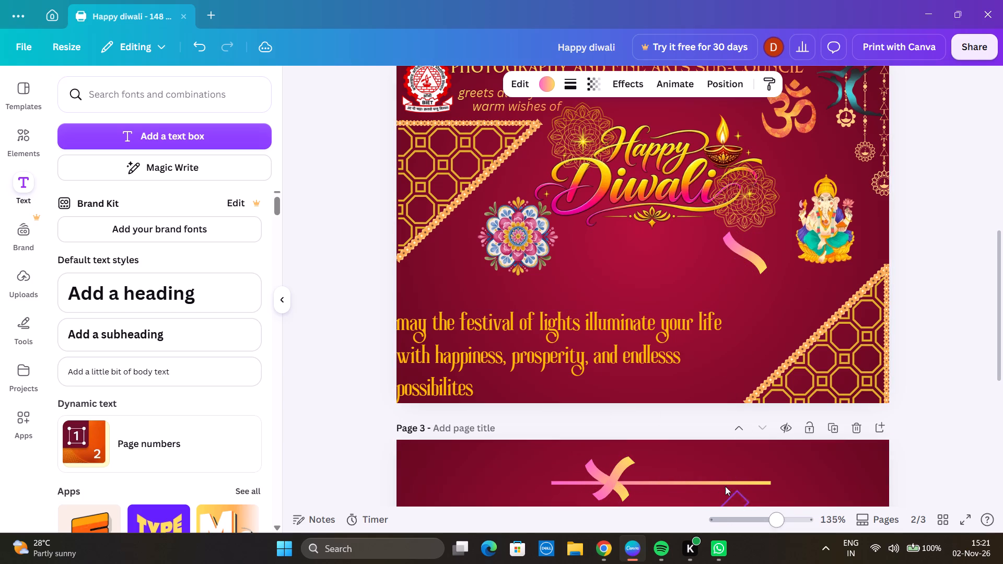
drag(725, 486, 727, 479)
drag(753, 253, 729, 490)
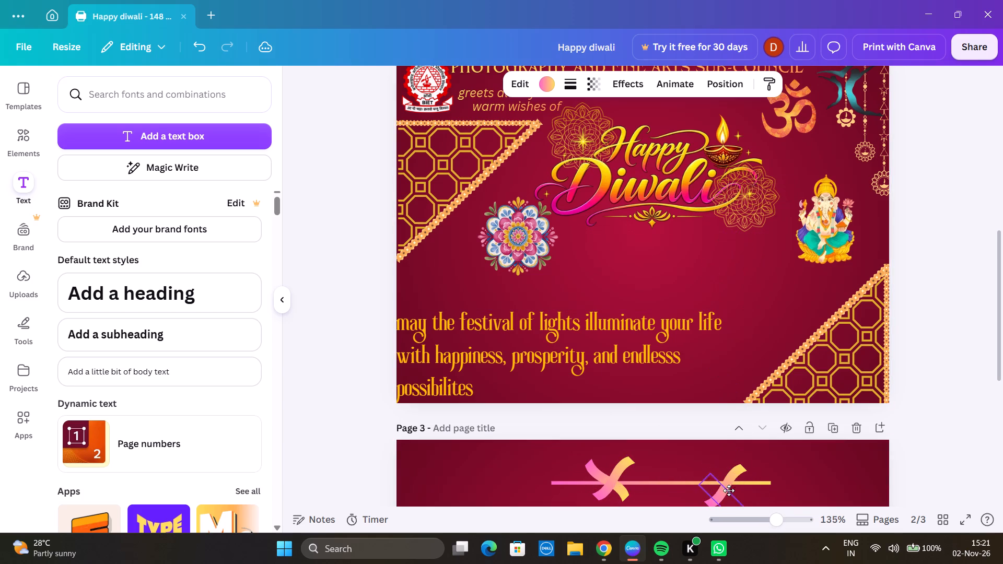
drag(729, 490, 728, 487)
Move the mandala and the Ganesha figure from page 2 to either side of the ribbon divider on page 3.
drag(523, 255, 464, 485)
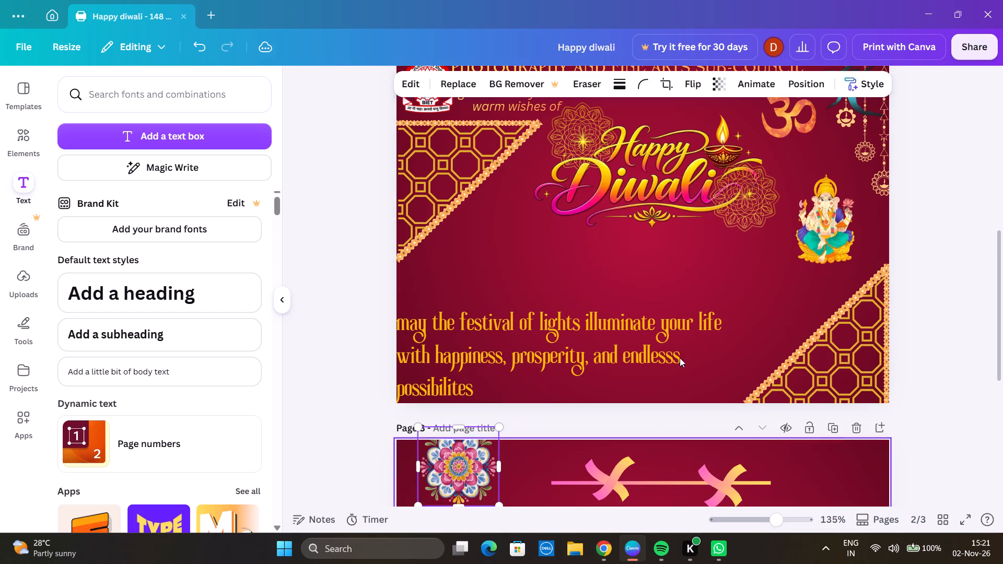
drag(831, 208, 830, 488)
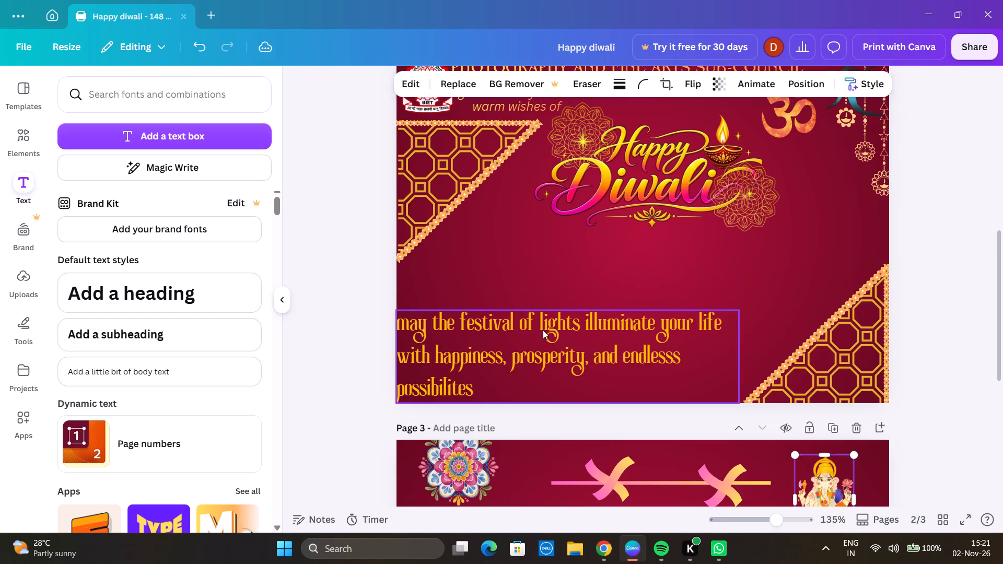
Place the festival of lights message directly beneath page 2's Happy Diwali lettering and shrink it to font size 13.5.
drag(542, 331, 625, 259)
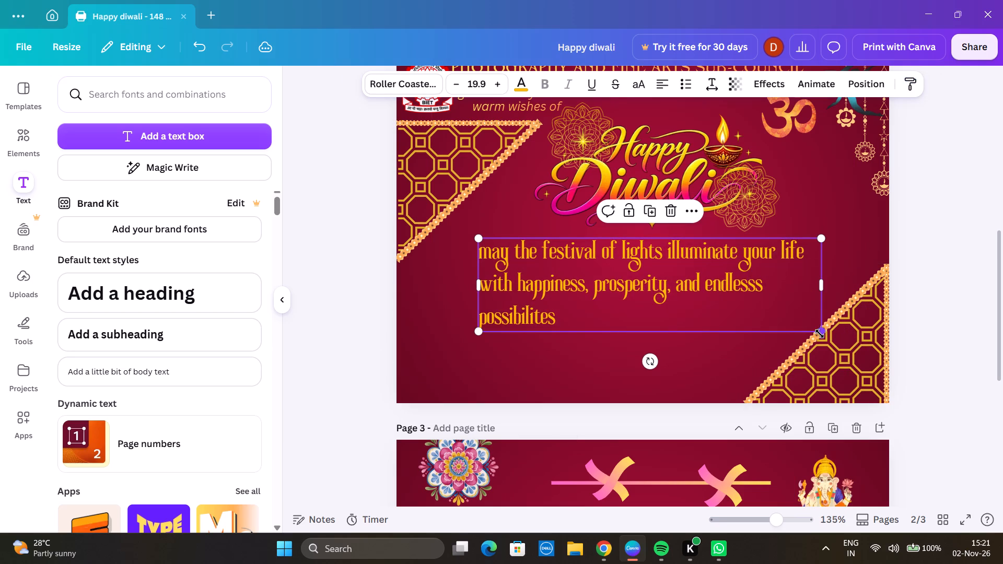
drag(820, 334, 722, 252)
drag(581, 261, 642, 255)
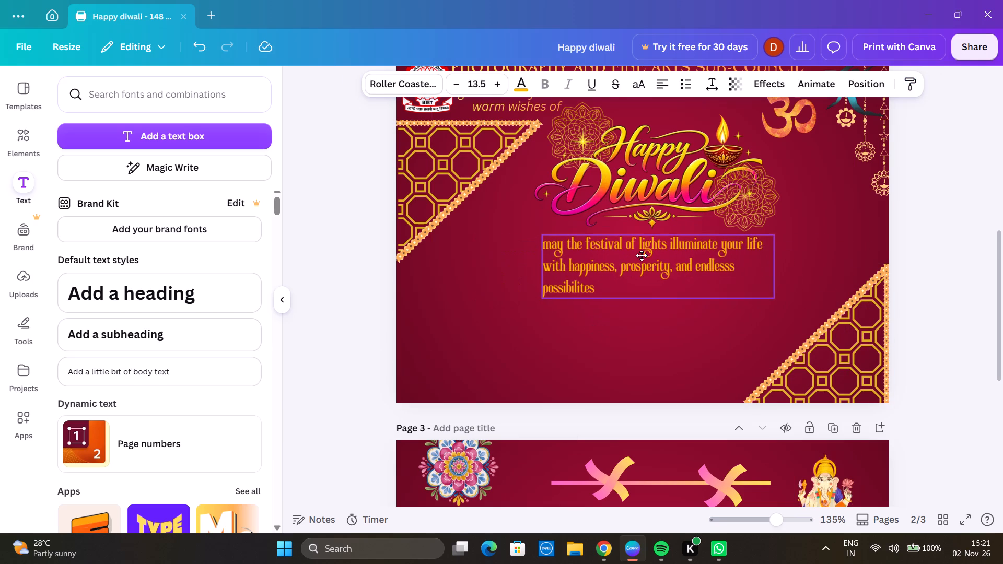
drag(642, 255, 640, 256)
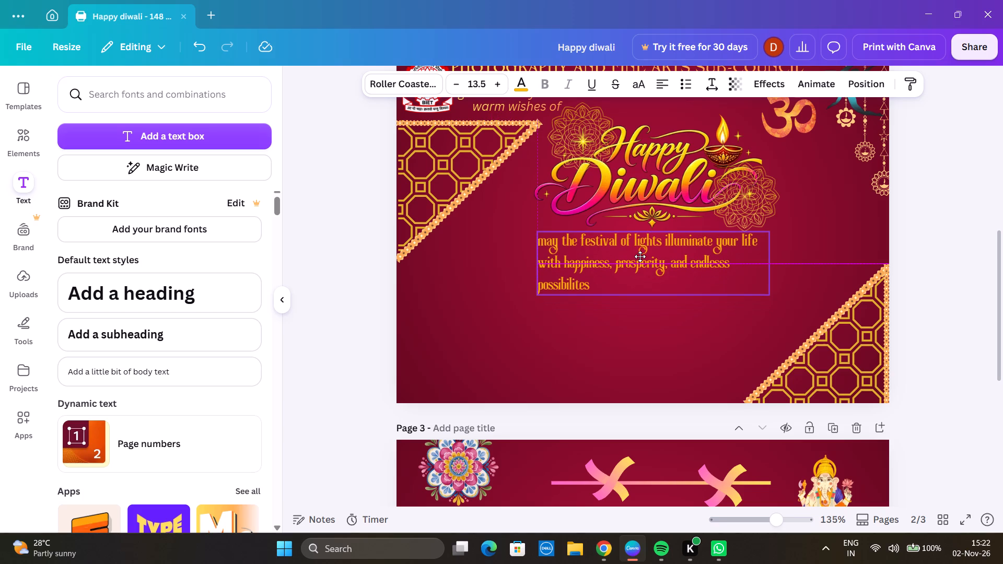
drag(640, 256, 640, 257)
drag(640, 257, 641, 255)
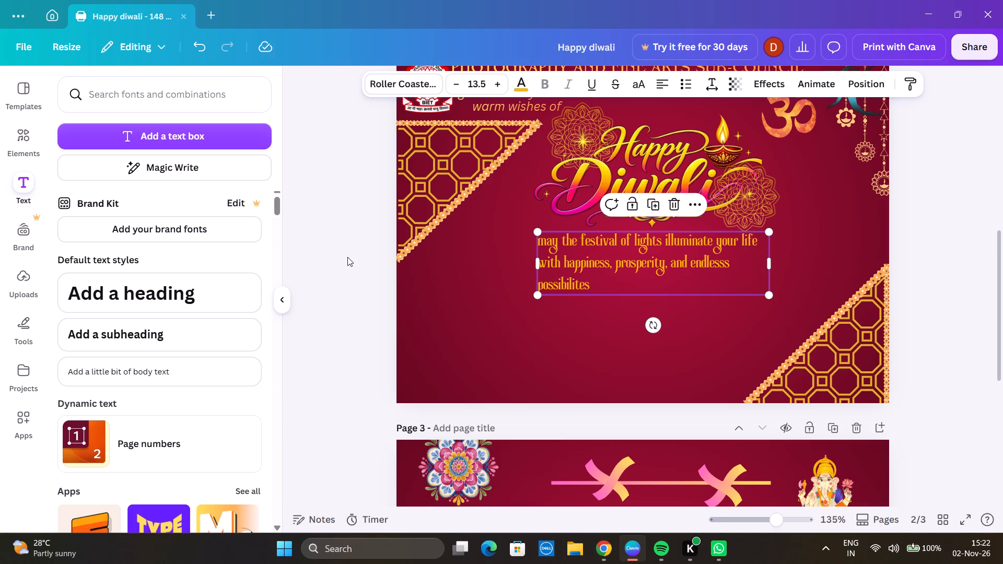
click(347, 257)
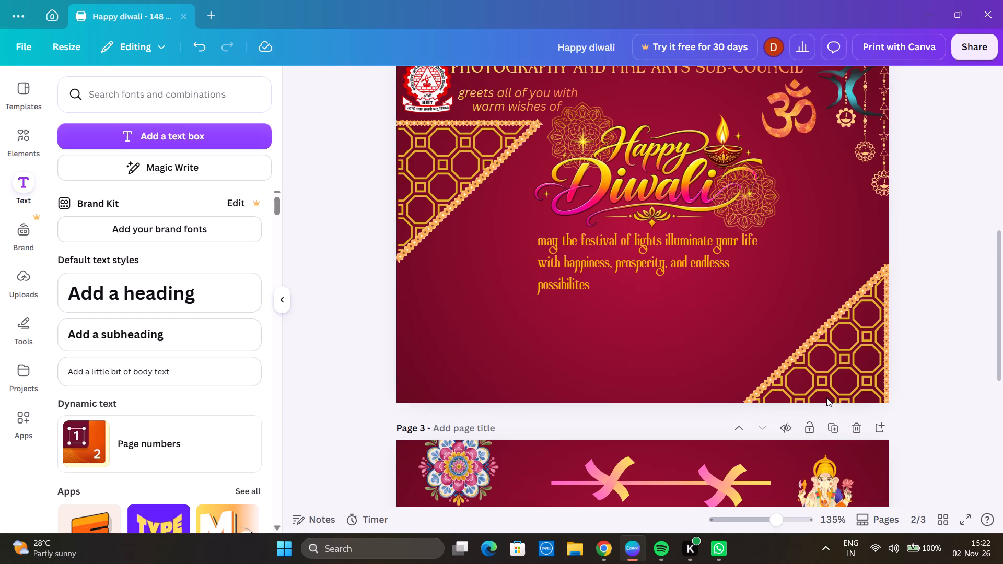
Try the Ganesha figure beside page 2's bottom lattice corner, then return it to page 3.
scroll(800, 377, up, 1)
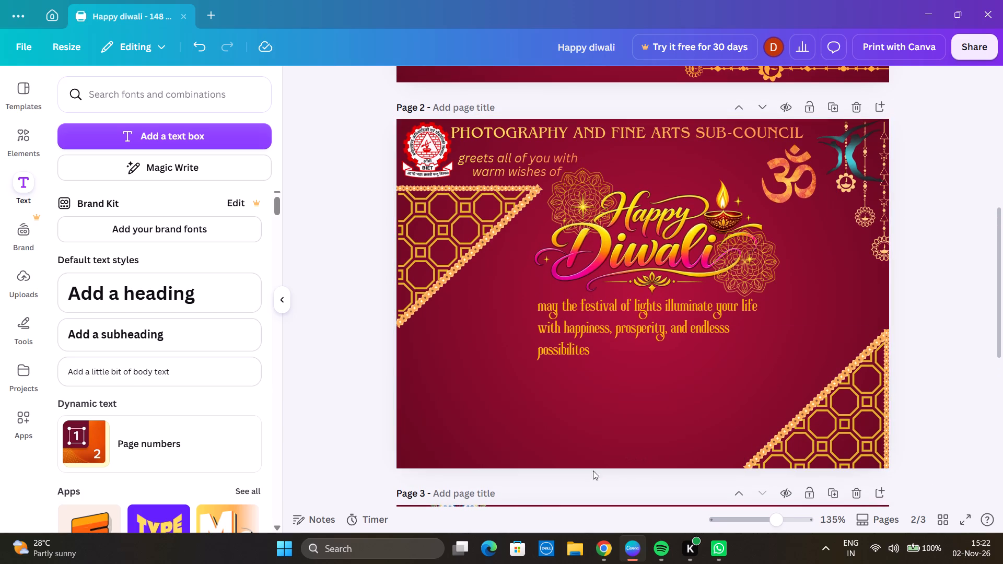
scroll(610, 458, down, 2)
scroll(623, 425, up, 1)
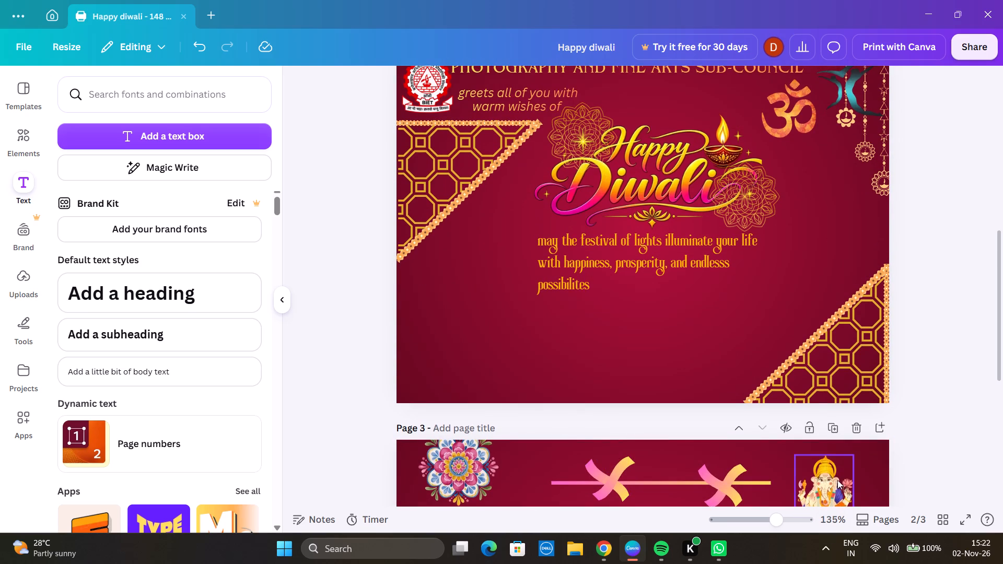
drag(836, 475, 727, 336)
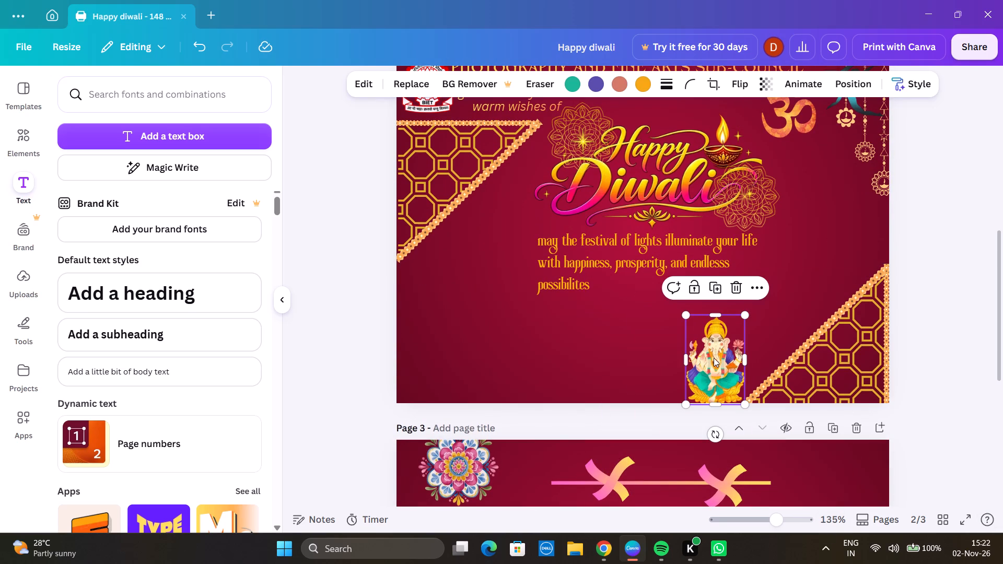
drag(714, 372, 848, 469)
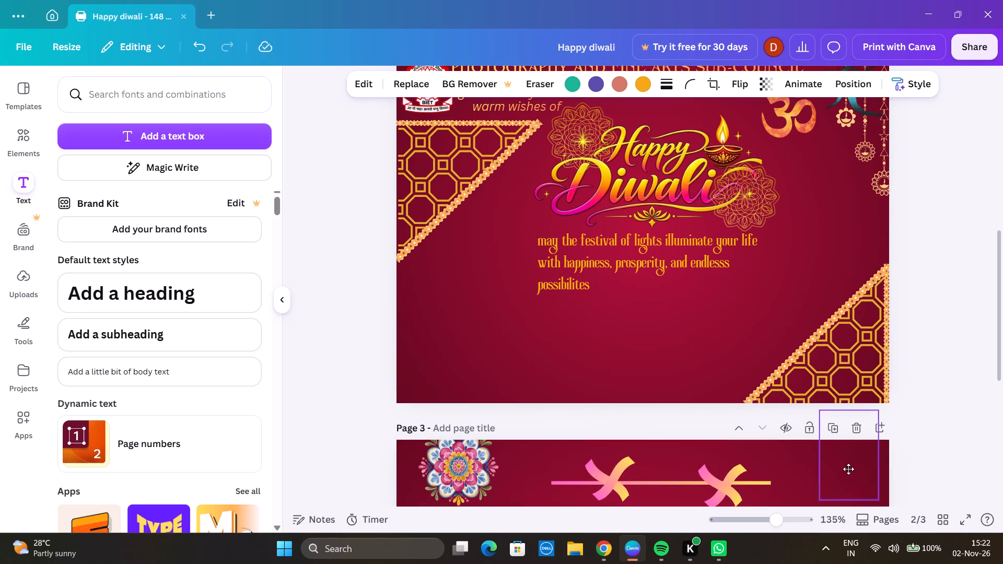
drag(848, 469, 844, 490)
Move the mandala from page 3 into the bottom-left corner of page 2.
drag(446, 476, 431, 363)
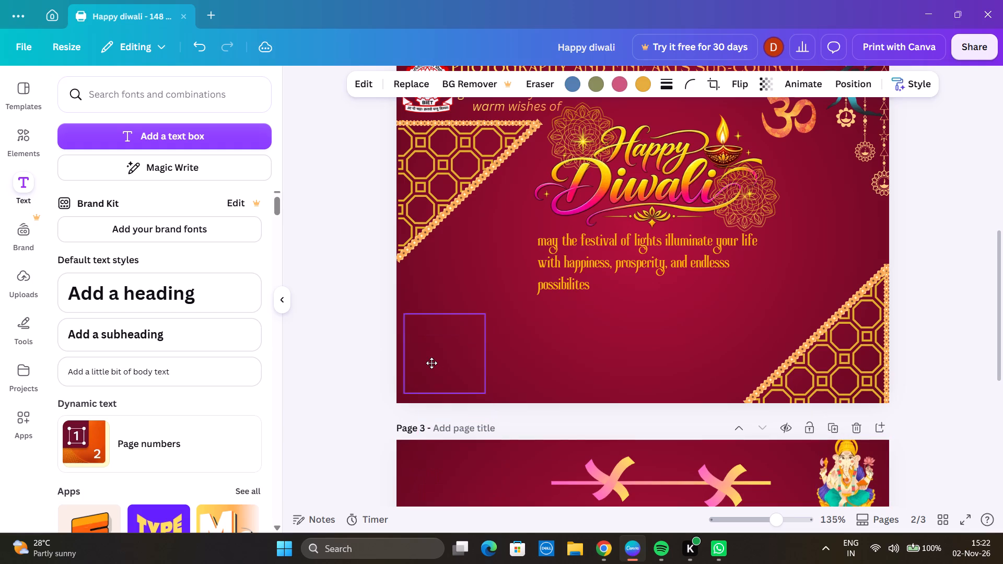
drag(431, 363, 429, 372)
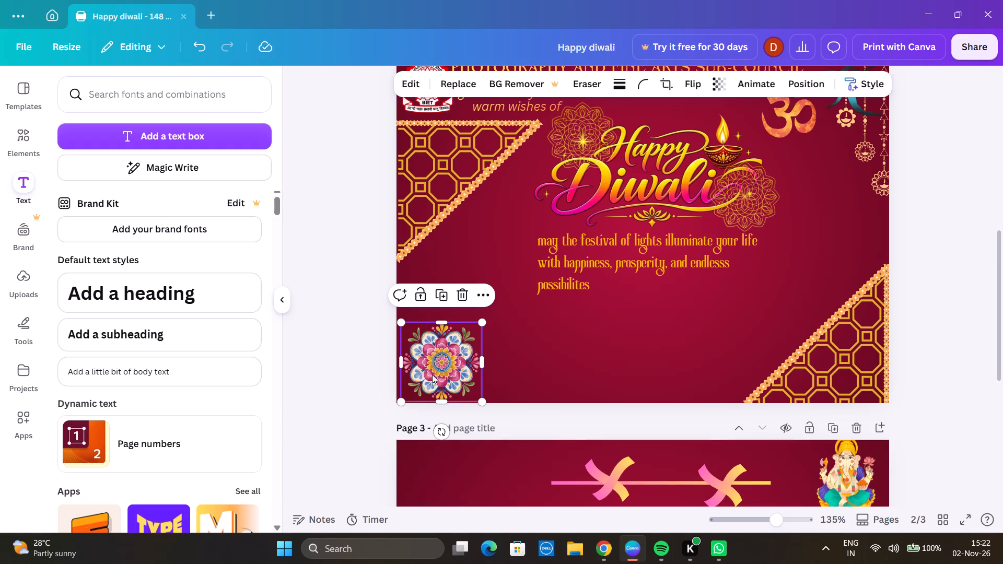
click(335, 311)
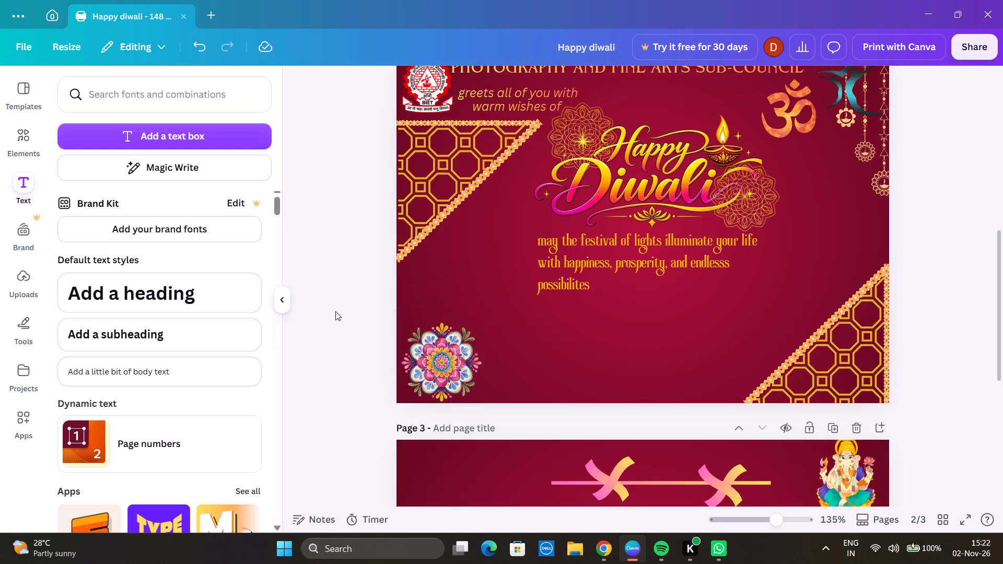
click(442, 364)
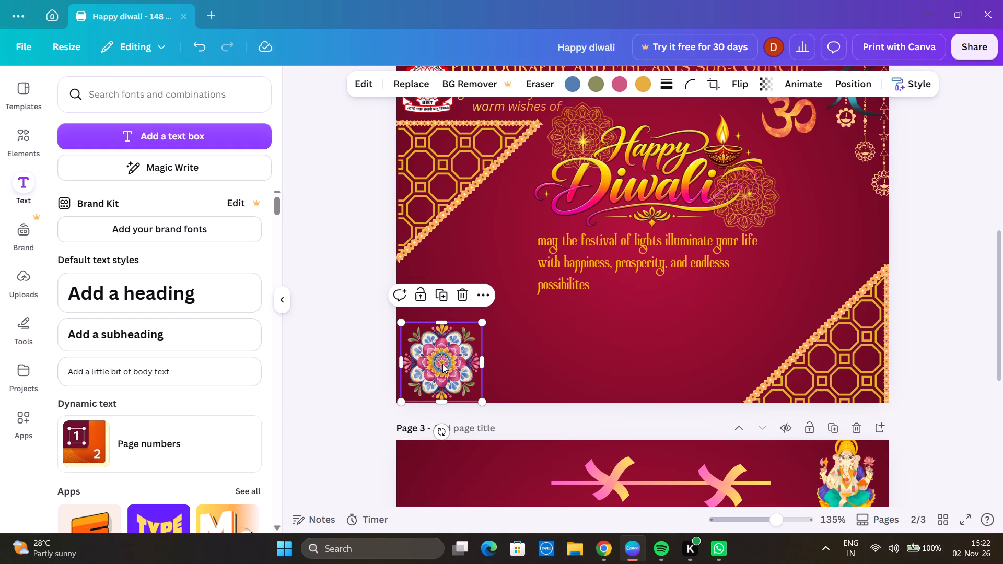
click(348, 292)
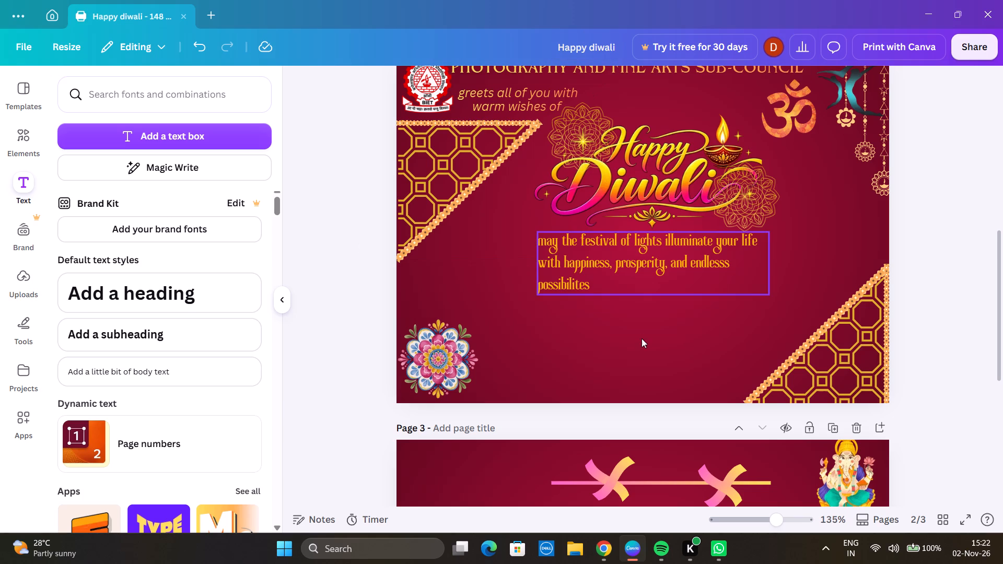
Nudge the festival of lights message slightly down and left beneath page 2's Happy Diwali lettering.
drag(630, 258, 622, 265)
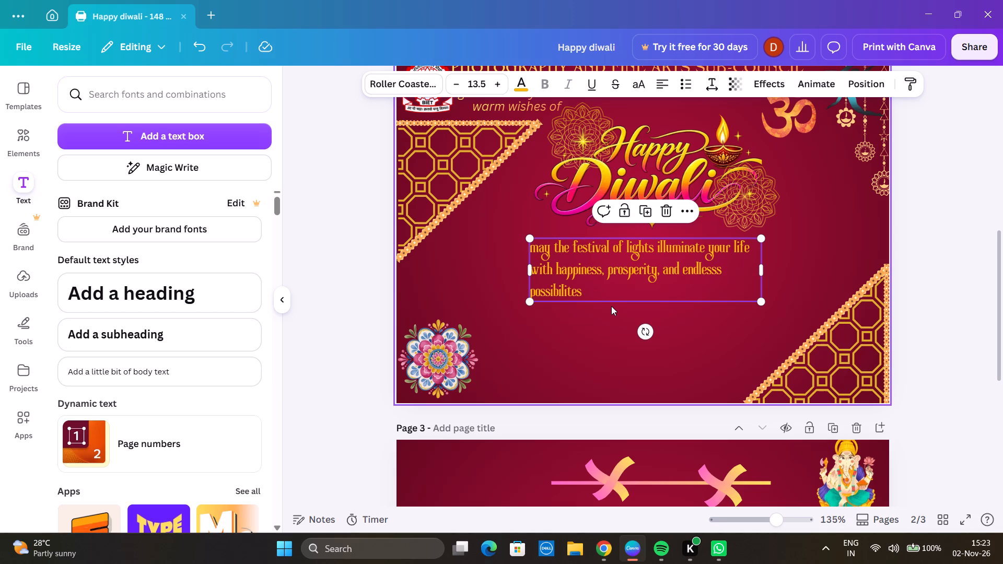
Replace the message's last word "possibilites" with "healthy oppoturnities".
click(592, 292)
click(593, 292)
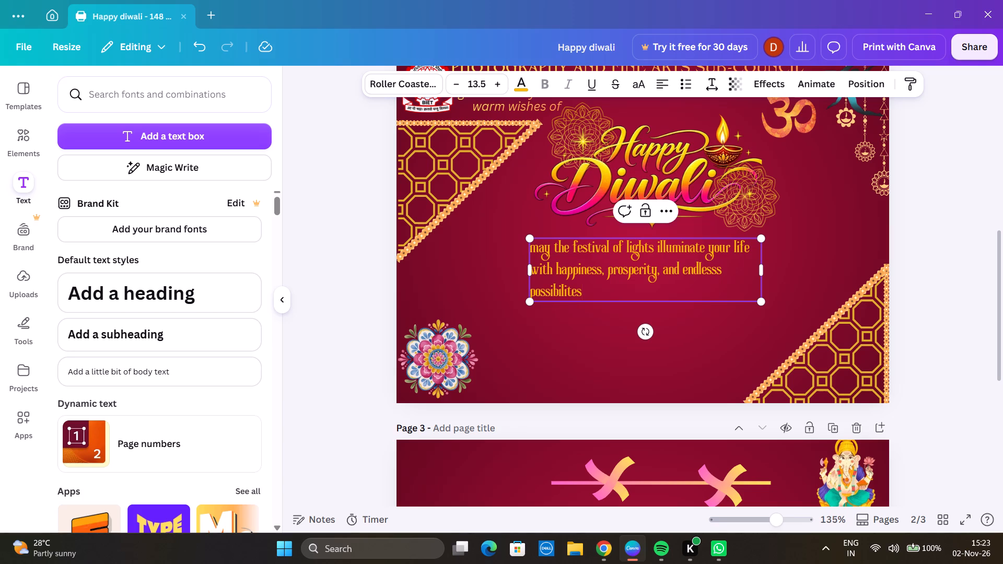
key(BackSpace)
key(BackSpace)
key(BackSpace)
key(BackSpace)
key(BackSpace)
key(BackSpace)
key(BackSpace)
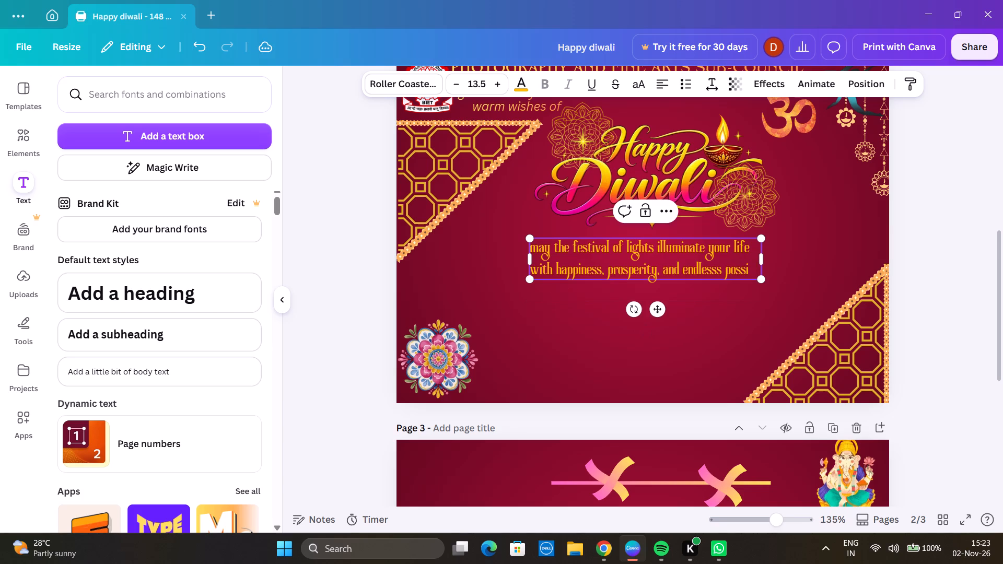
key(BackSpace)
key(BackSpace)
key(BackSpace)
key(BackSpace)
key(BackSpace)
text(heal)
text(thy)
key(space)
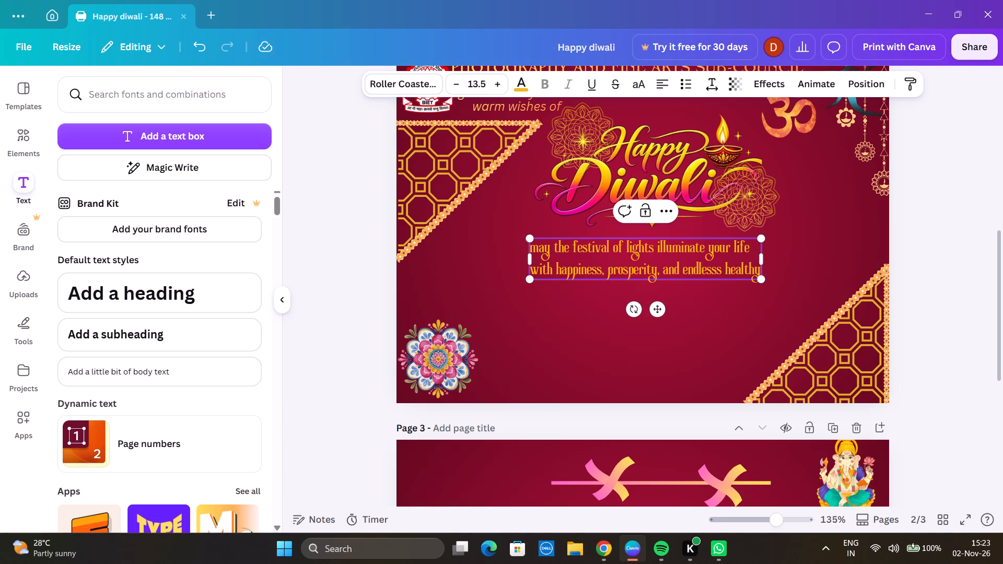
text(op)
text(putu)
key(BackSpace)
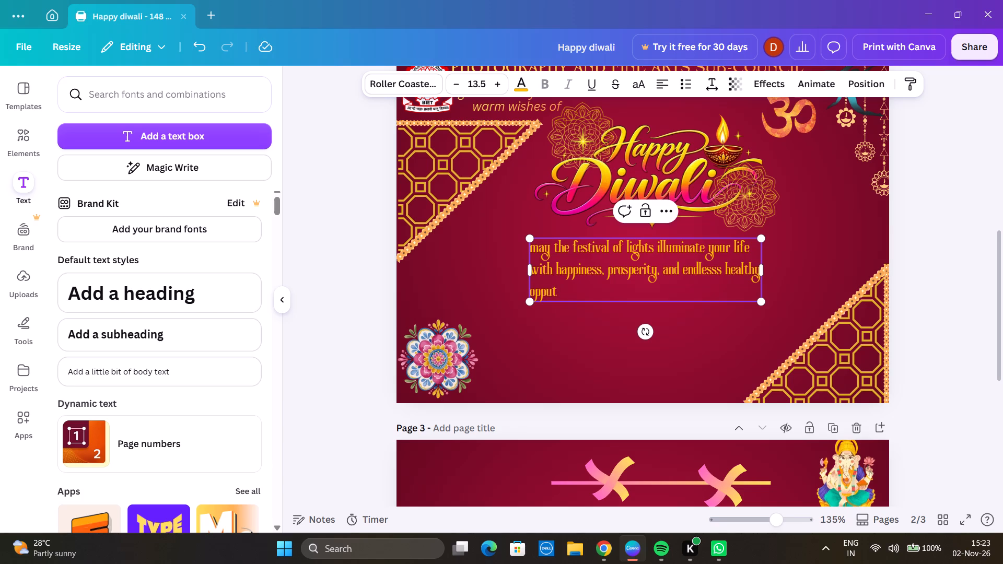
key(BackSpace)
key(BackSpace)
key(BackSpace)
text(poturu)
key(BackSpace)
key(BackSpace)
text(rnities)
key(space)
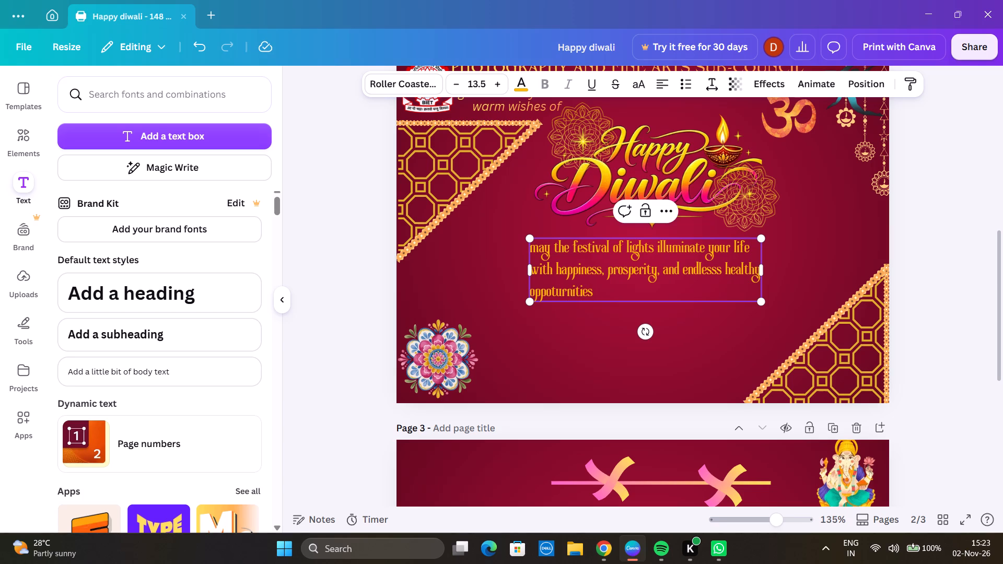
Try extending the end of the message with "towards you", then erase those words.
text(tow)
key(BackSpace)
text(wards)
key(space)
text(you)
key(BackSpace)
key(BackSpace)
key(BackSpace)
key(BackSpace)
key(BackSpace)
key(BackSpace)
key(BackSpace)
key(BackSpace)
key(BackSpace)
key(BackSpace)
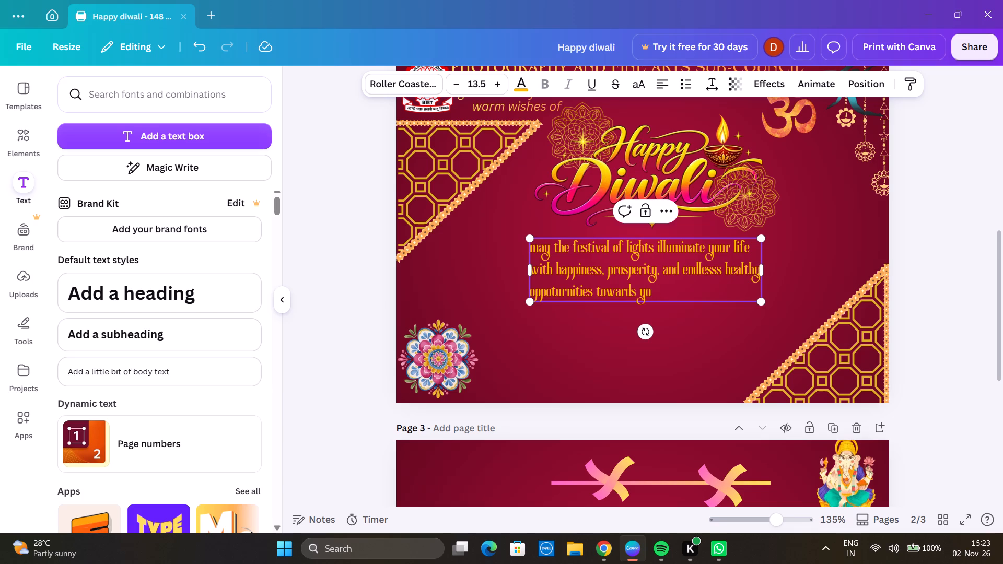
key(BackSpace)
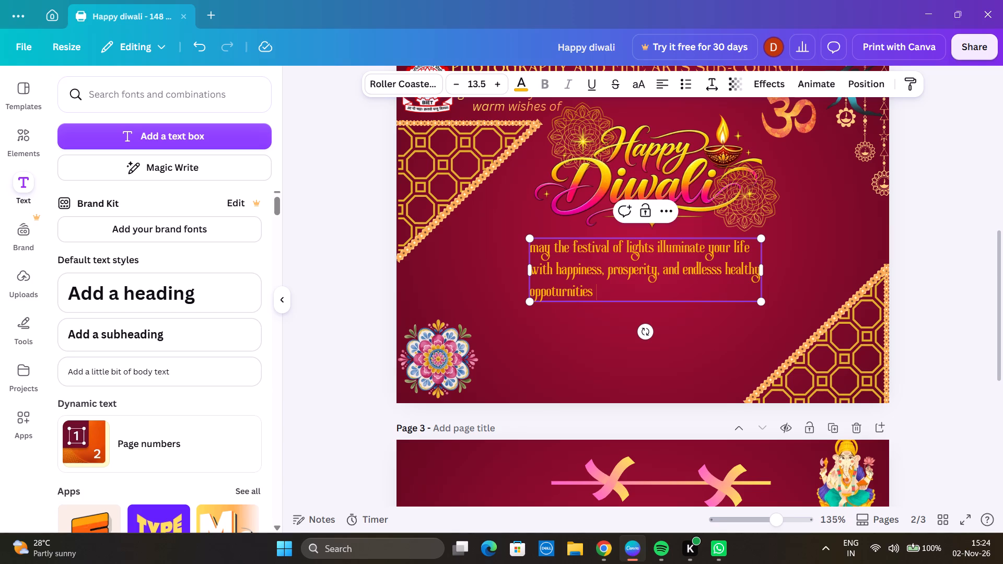
Replace "your" before "life" in the message's first line with "the".
click(728, 248)
click(733, 250)
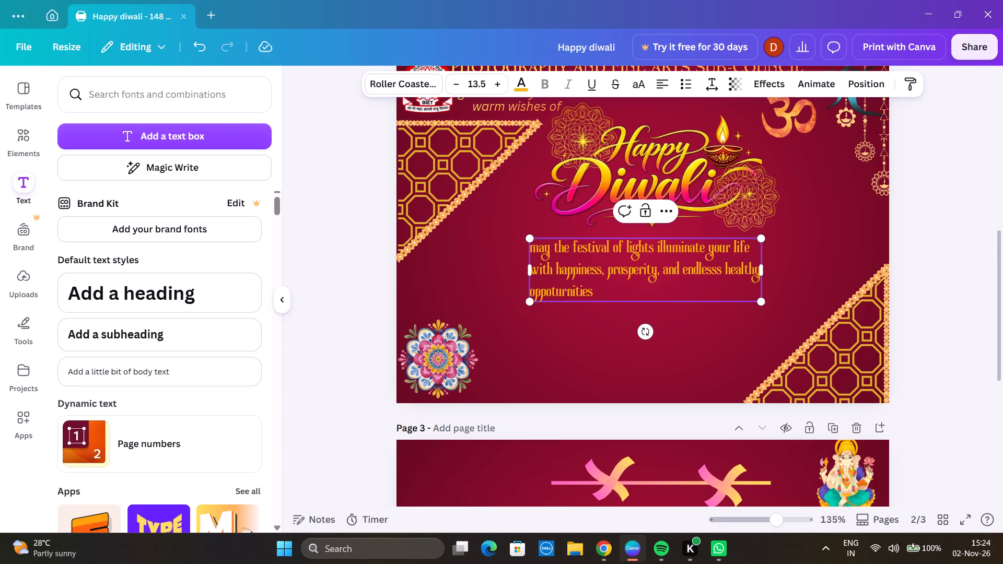
click(731, 249)
key(BackSpace)
key(BackSpace)
key(BackSpace)
key(BackSpace)
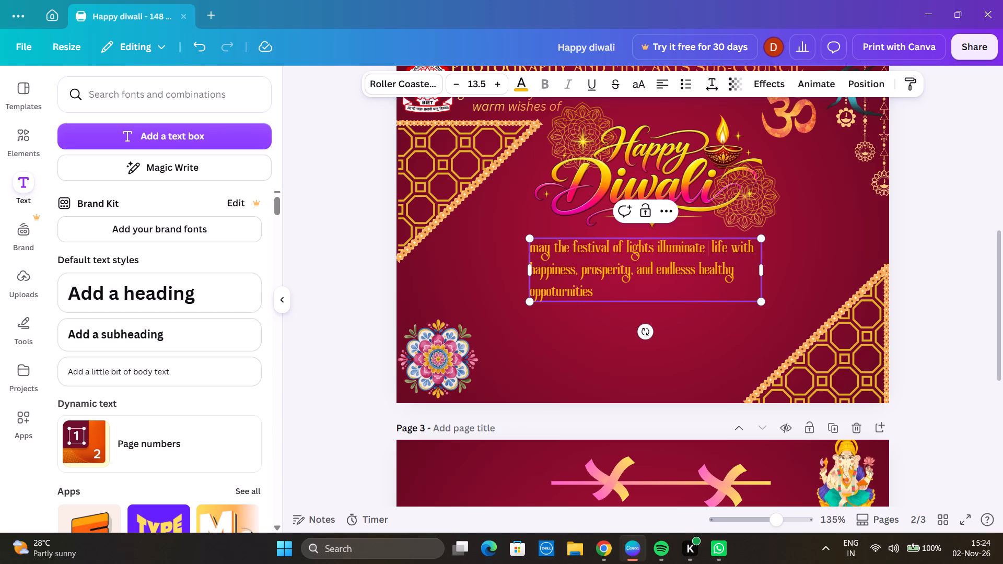
text(the)
key(space)
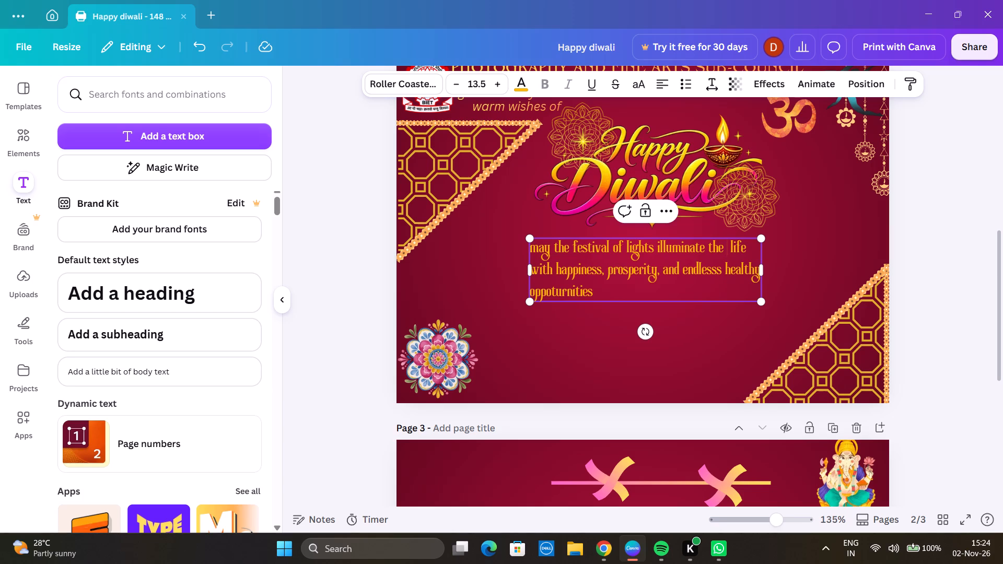
key(BackSpace)
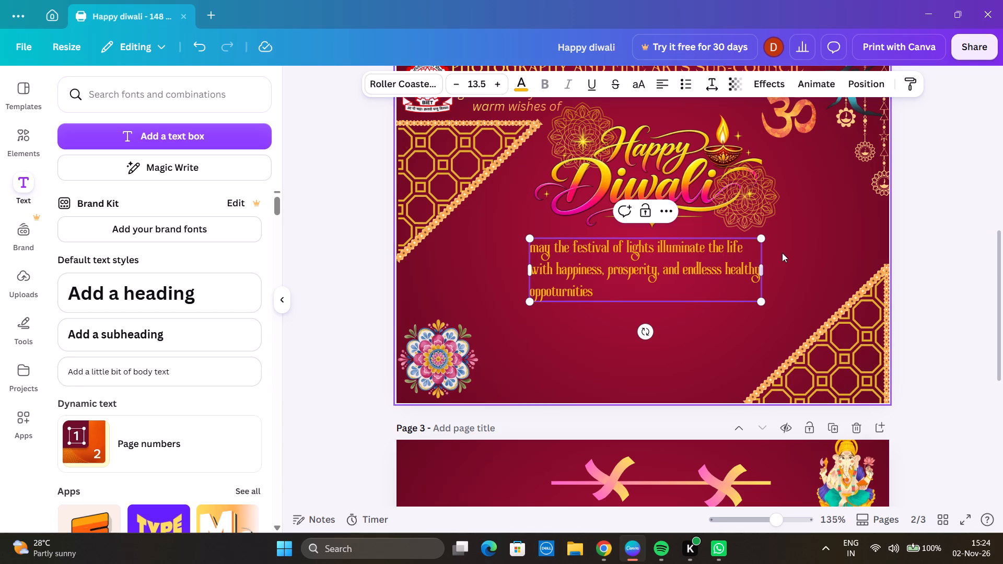
Insert "of you and your loved ones" after "the life" in the message.
click(749, 245)
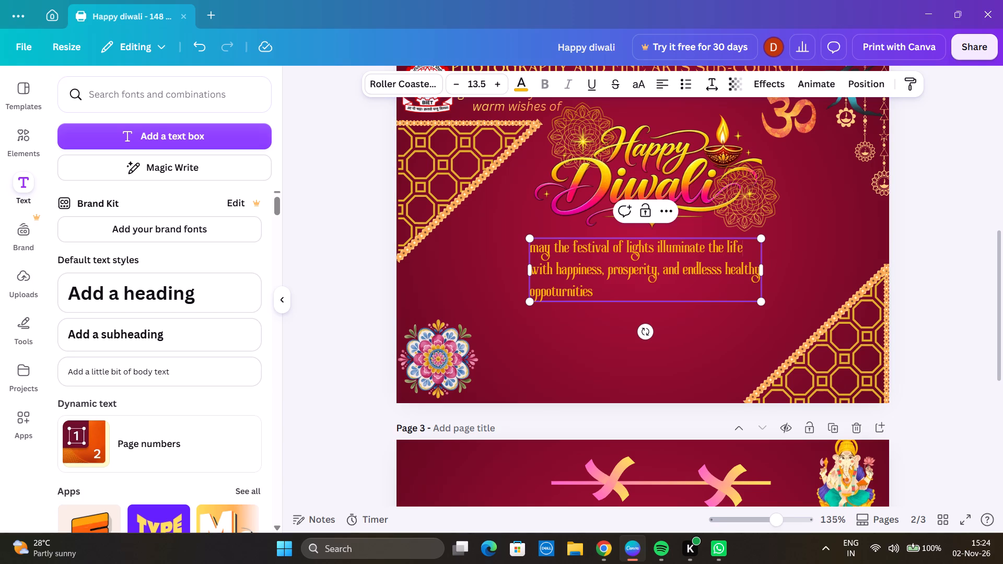
key(space)
text(of you and your)
key(space)
text(lovedc)
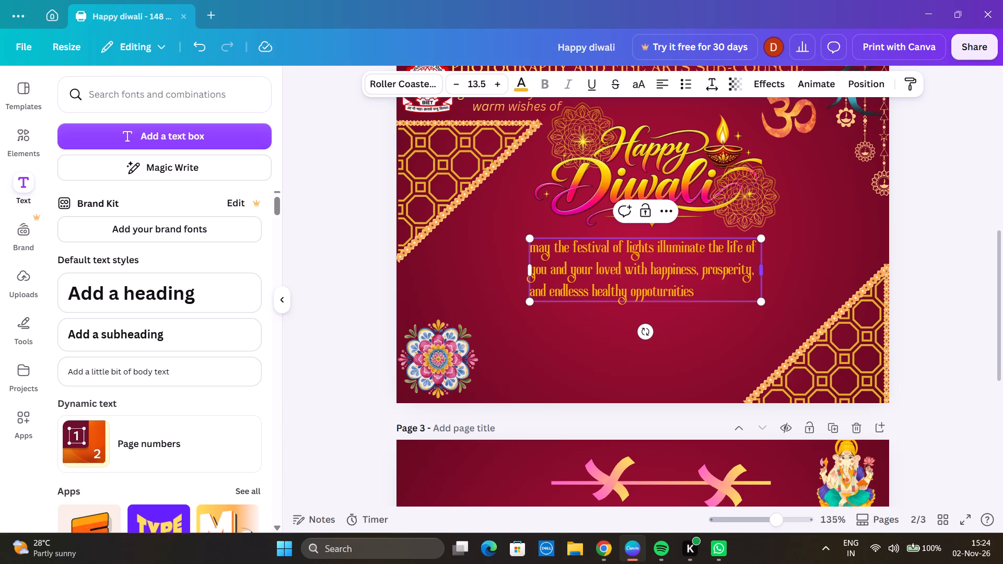
key(BackSpace)
key(space)
text(ones)
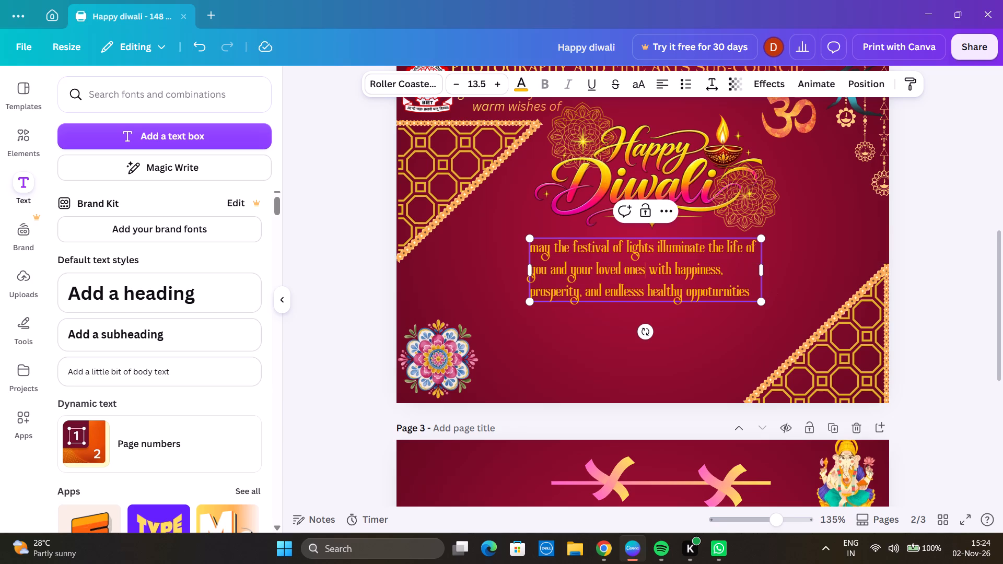
Widen the message's text box to a width of about 75, keeping its left edge in place.
drag(761, 269, 776, 268)
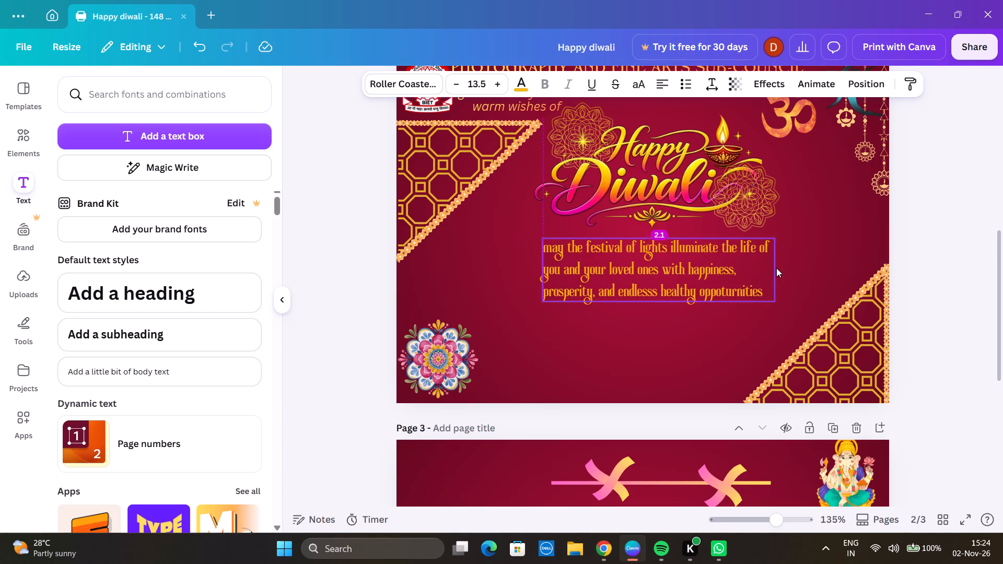
drag(776, 268, 761, 265)
drag(765, 266, 788, 266)
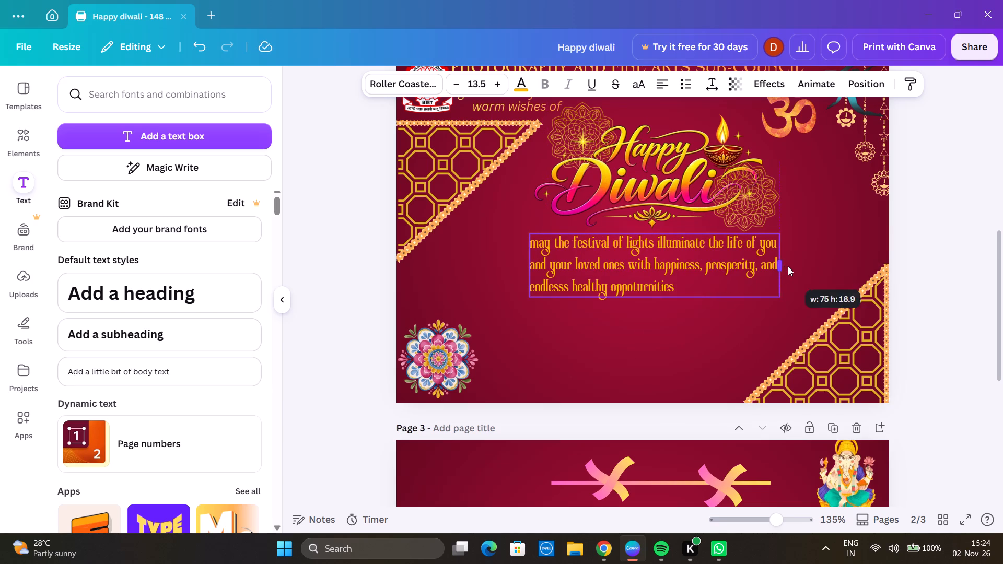
drag(788, 266, 782, 267)
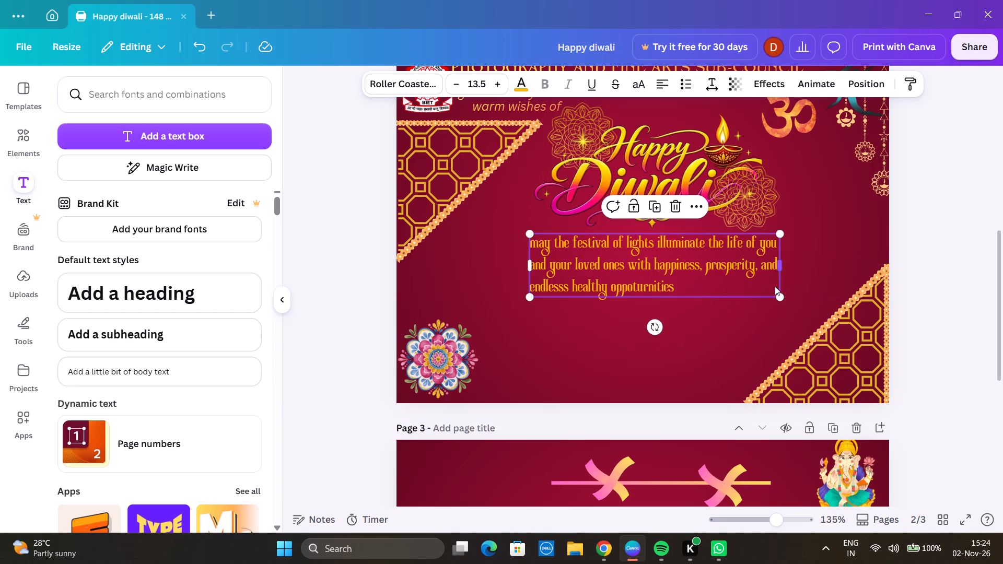
click(452, 279)
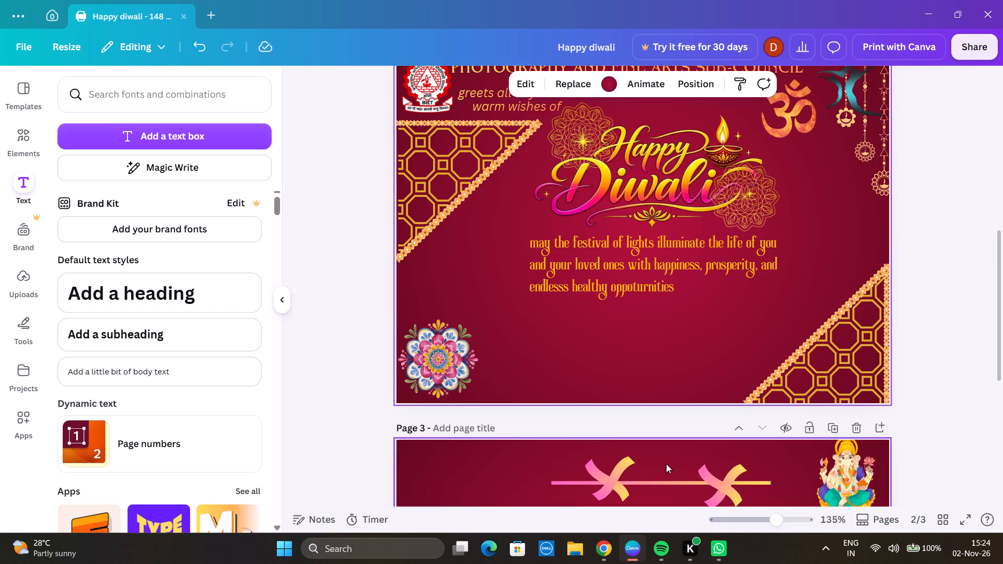
Delete the words "healthy oppoturnities" from the end of the message.
click(680, 284)
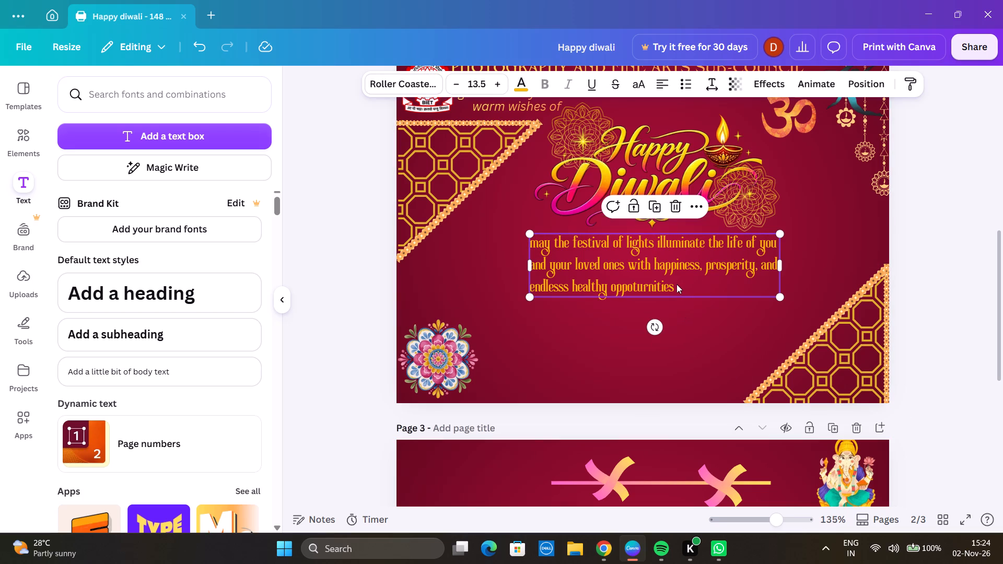
click(677, 284)
key(BackSpace)
key(BackSpace)
key(BackSpace)
key(BackSpace)
key(BackSpace)
key(BackSpace)
key(BackSpace)
key(BackSpace)
key(BackSpace)
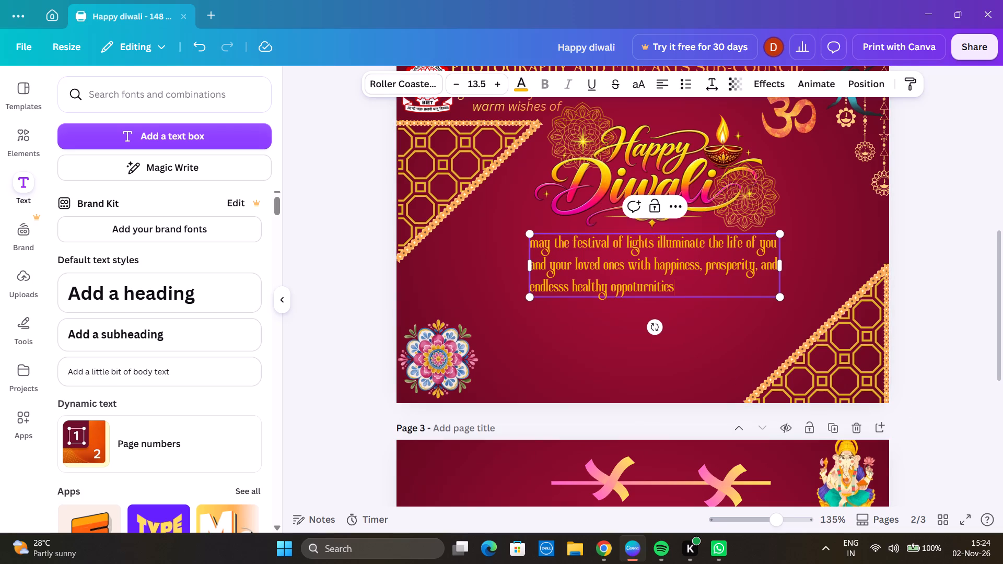
key(BackSpace)
key(BackSpace)
key(BackSpace)
key(BackSpace)
key(BackSpace)
key(BackSpace)
key(BackSpace)
key(BackSpace)
key(BackSpace)
key(BackSpace)
key(BackSpace)
key(BackSpace)
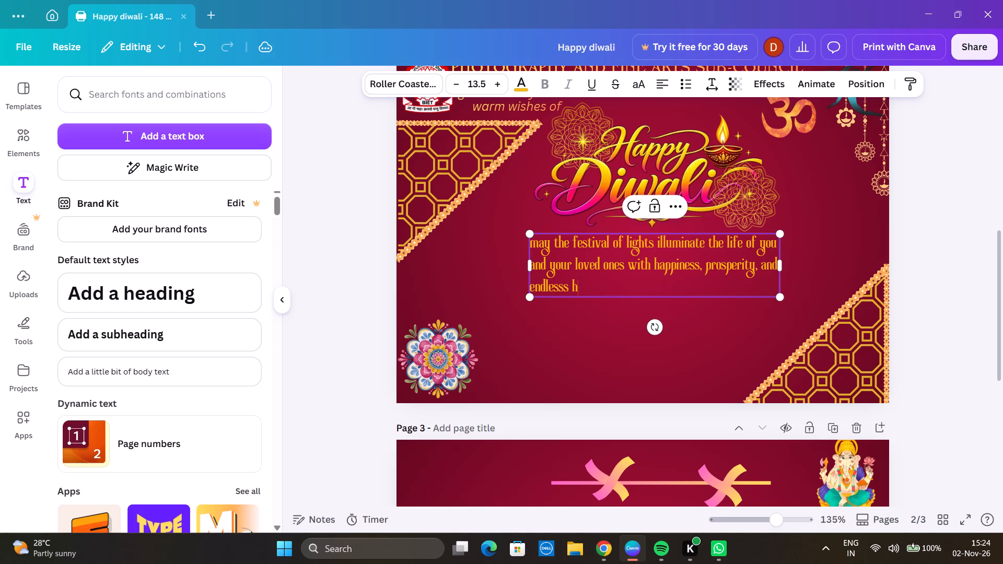
key(BackSpace)
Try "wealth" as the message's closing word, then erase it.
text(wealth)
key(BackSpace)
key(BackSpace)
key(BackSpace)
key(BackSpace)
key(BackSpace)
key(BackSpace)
Delete the word "endlesss" from the end of the festival message.
key(BackSpace)
key(BackSpace)
key(BackSpace)
key(BackSpace)
key(BackSpace)
key(BackSpace)
key(BackSpace)
key(BackSpace)
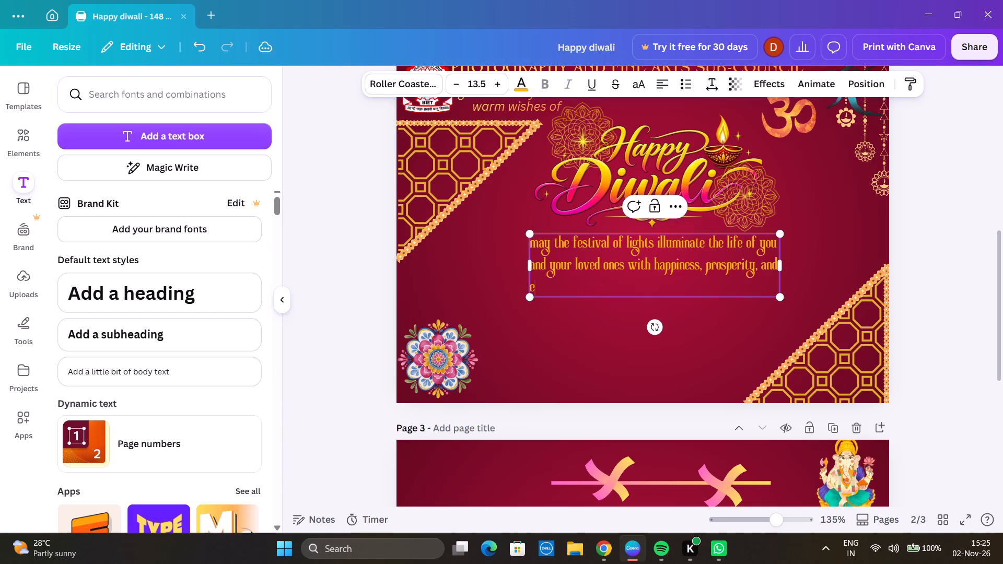
key(BackSpace)
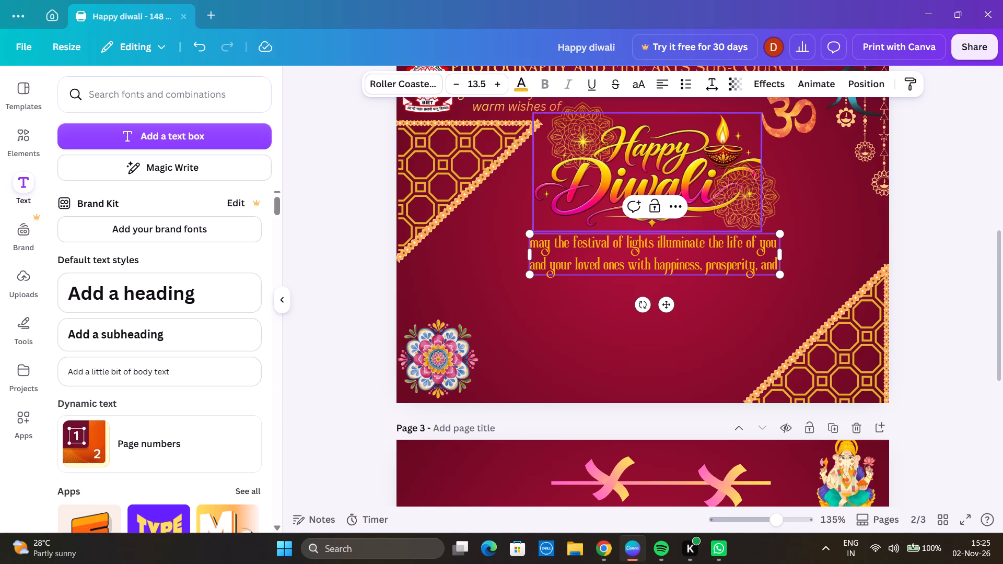
Insert "health, wealth" before "happiness" in the message.
click(652, 269)
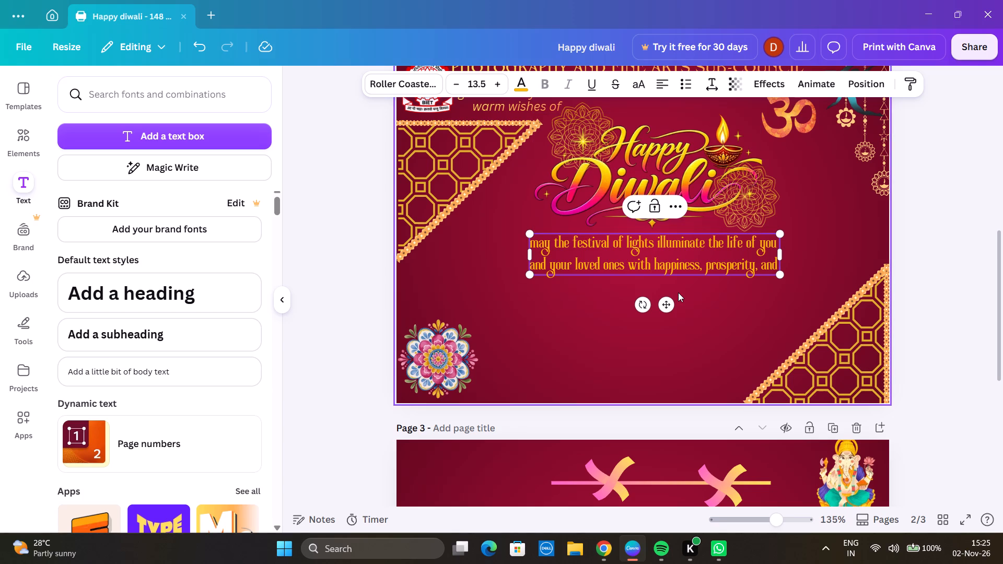
key(space)
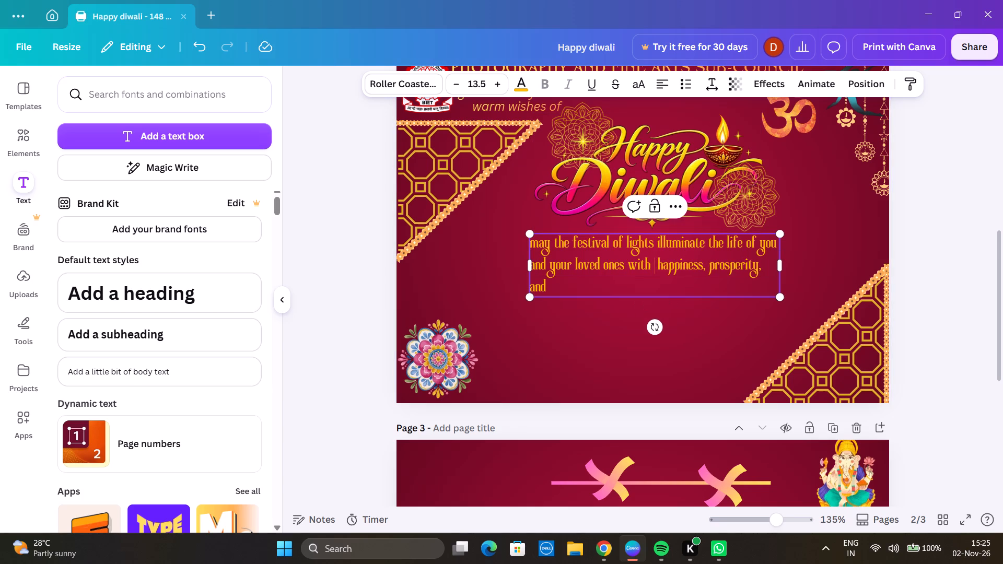
text(health)
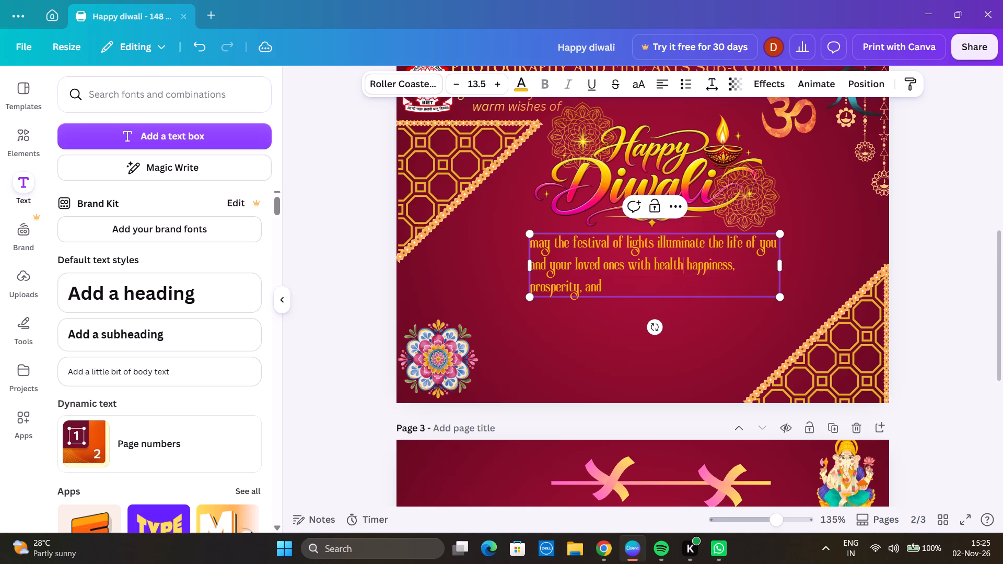
text(, wea)
text(lth)
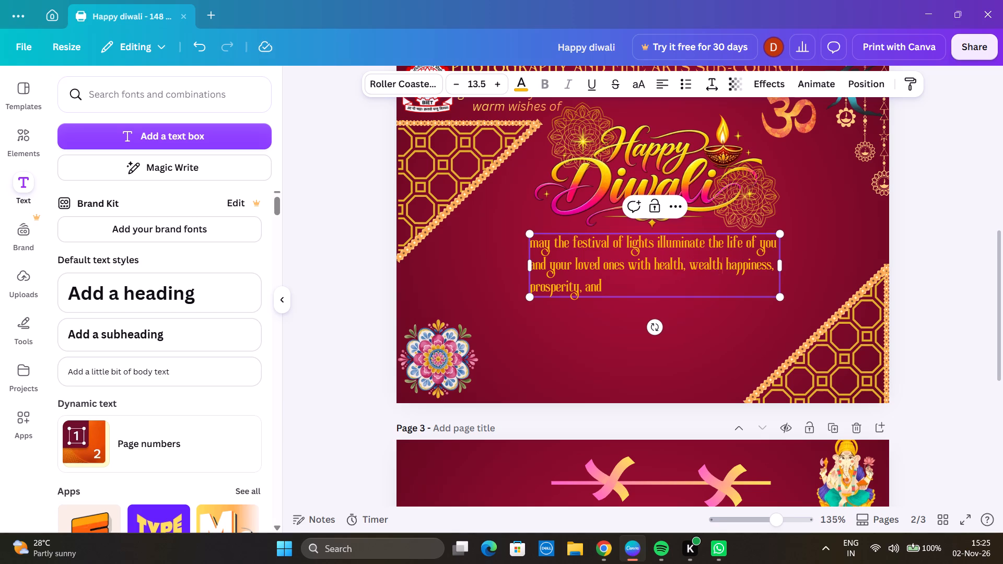
Replace the comma after "happiness" with "and" so the phrase reads "happiness and prosperity".
click(778, 268)
key(BackSpace)
key(space)
text(and)
key(space)
key(BackSpace)
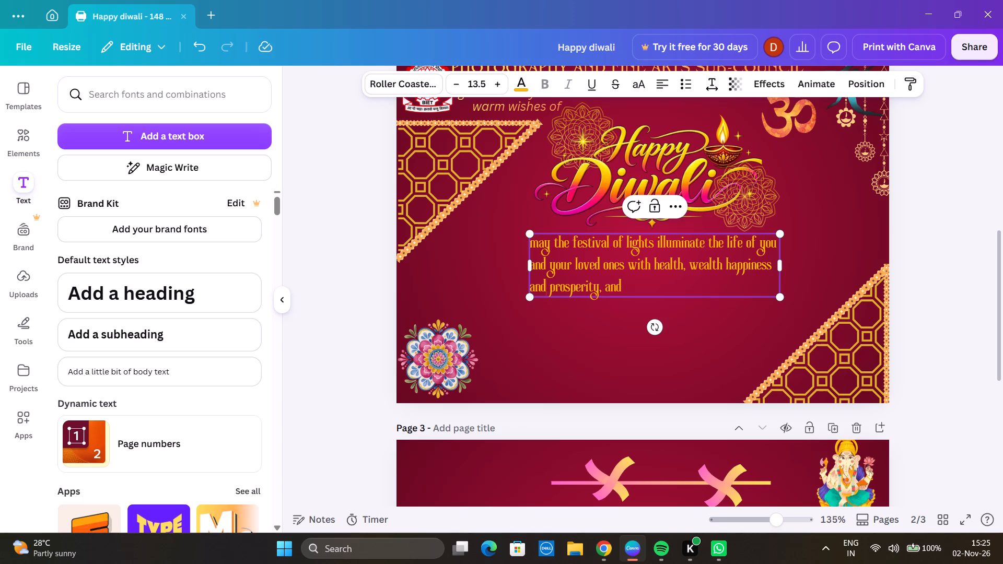
Delete the trailing comma and "and" after "prosperity" at the end of the message.
click(635, 283)
key(BackSpace)
key(BackSpace)
key(BackSpace)
key(BackSpace)
key(BackSpace)
key(BackSpace)
Widen the message's text box, keeping its left edge in place, until the wording fits on two lines.
drag(784, 269, 809, 266)
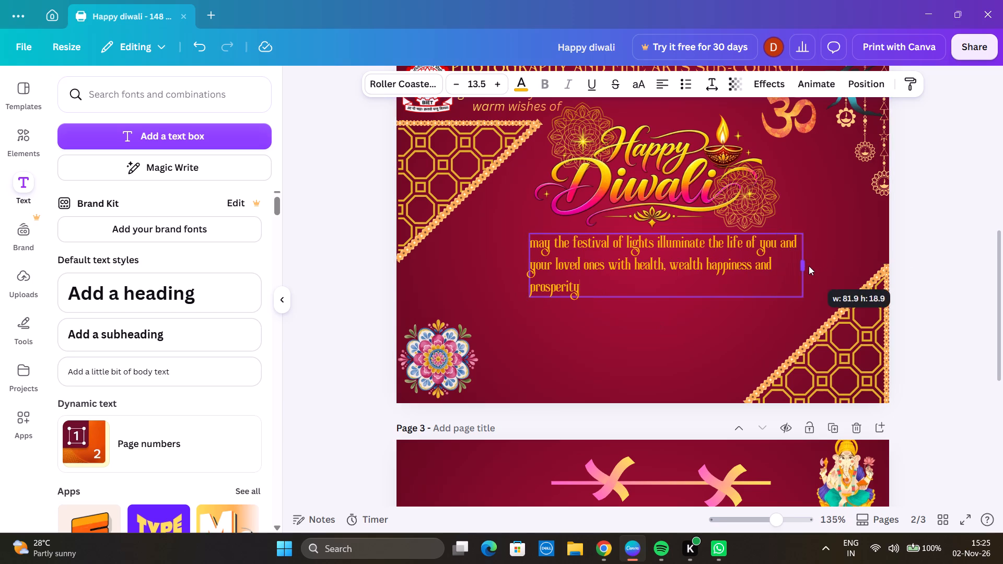
drag(809, 266, 832, 268)
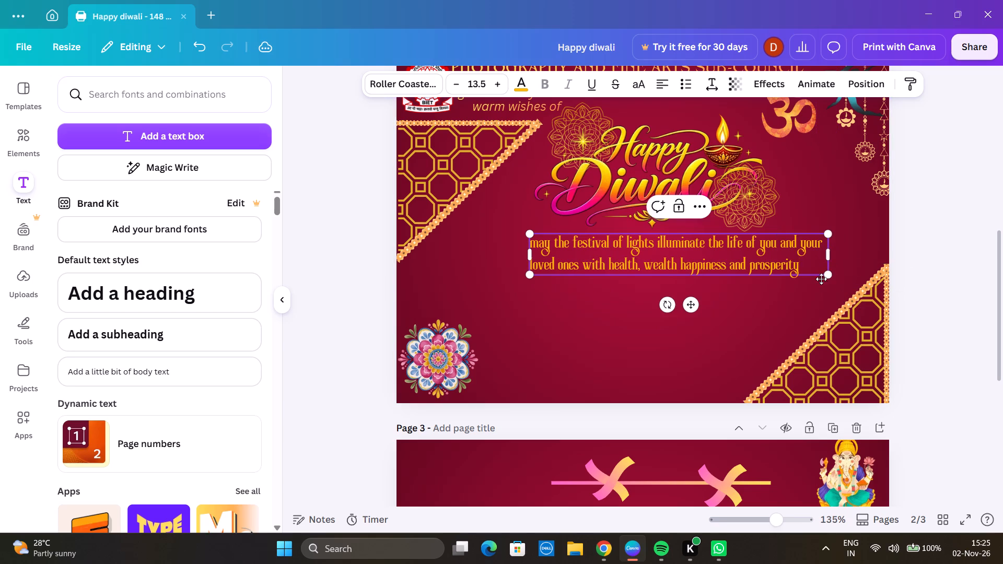
Scale the two-line message down proportionally to font size 11.9, with a box width of about 79.
drag(830, 277, 797, 257)
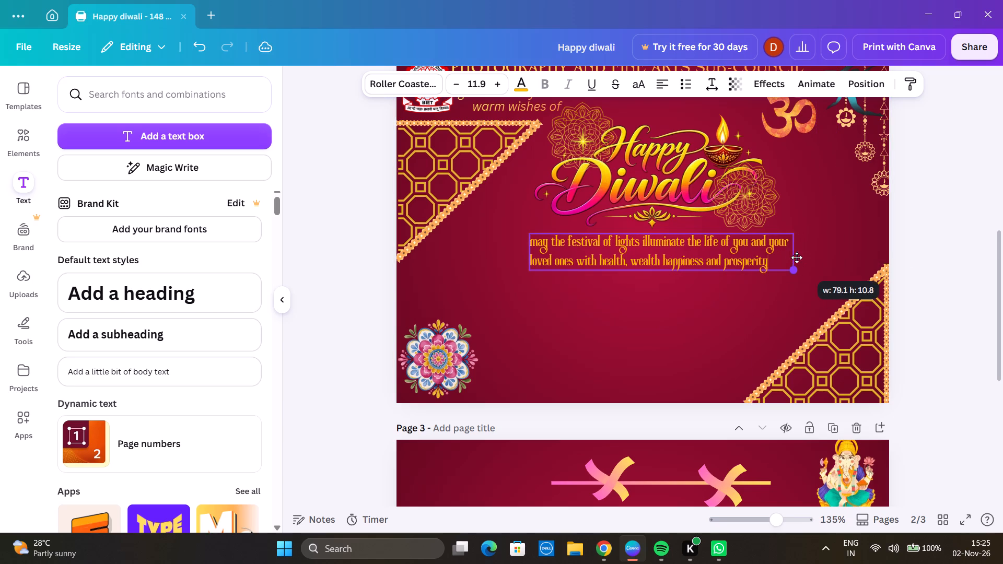
drag(797, 257, 796, 257)
click(674, 302)
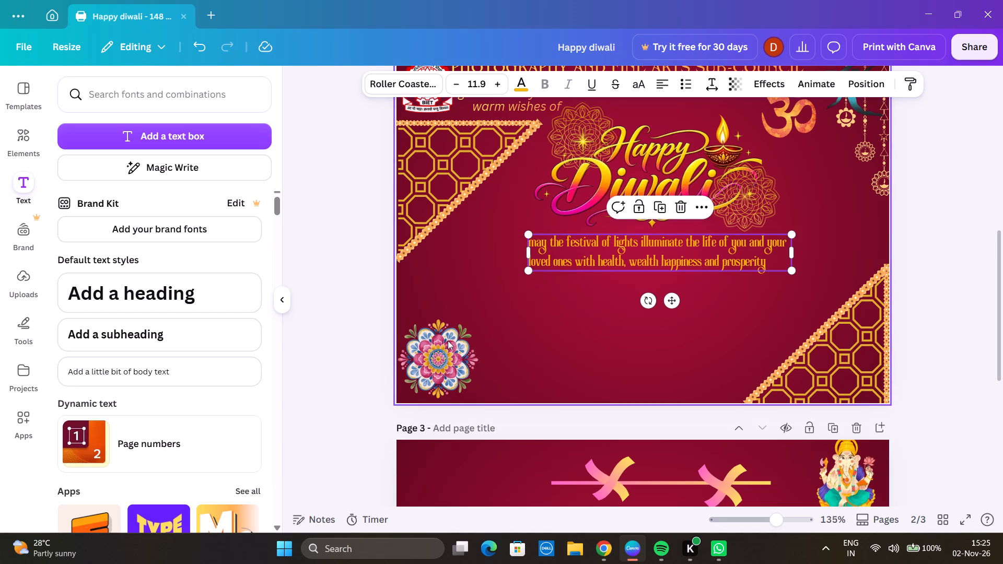
Look over pages 2 and 3 and browse the available font combinations for ideas.
scroll(428, 446, down, 2)
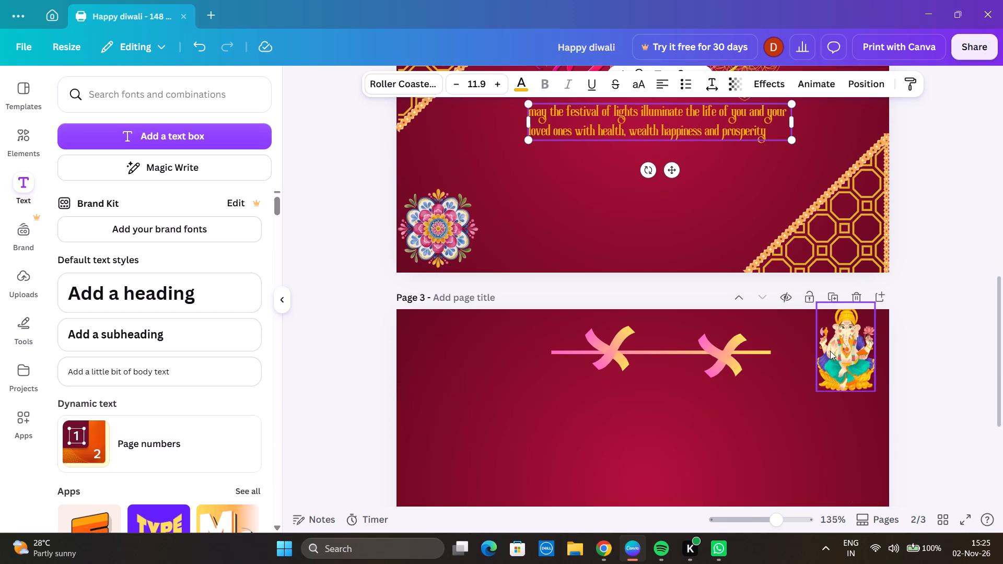
scroll(567, 369, up, 2)
scroll(494, 387, up, 2)
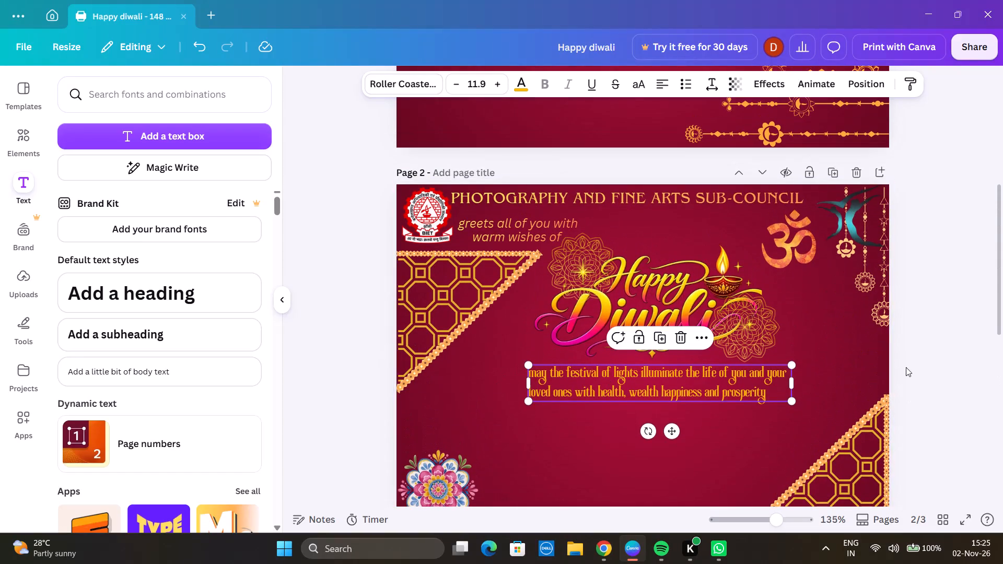
scroll(767, 351, down, 2)
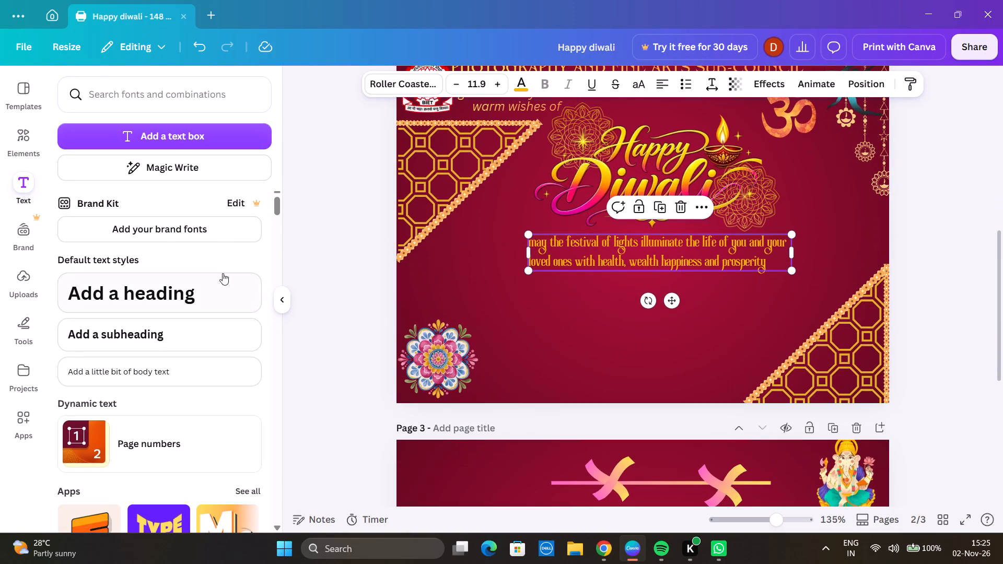
scroll(255, 352, down, 5)
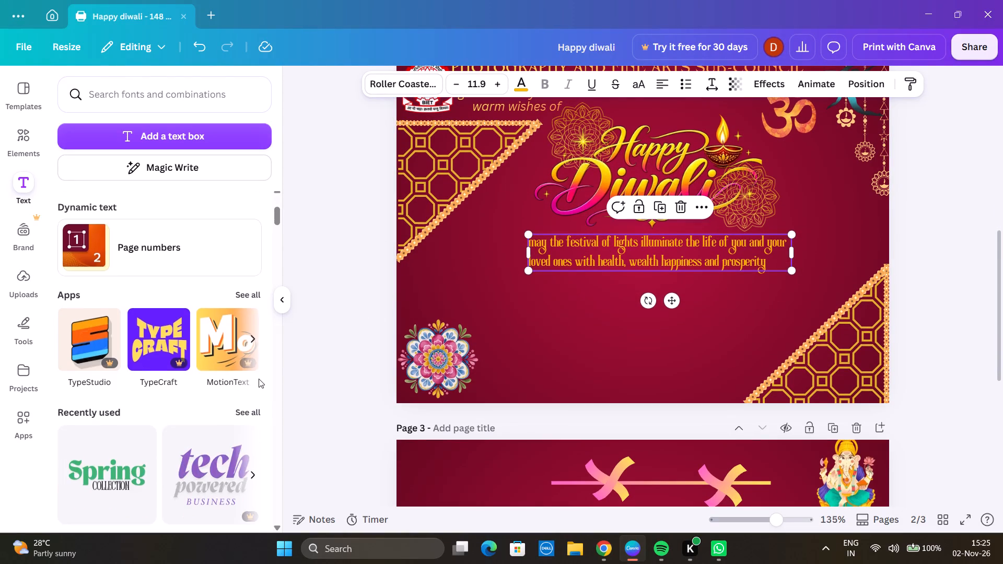
scroll(259, 379, down, 1)
scroll(156, 408, down, 1)
scroll(223, 377, down, 2)
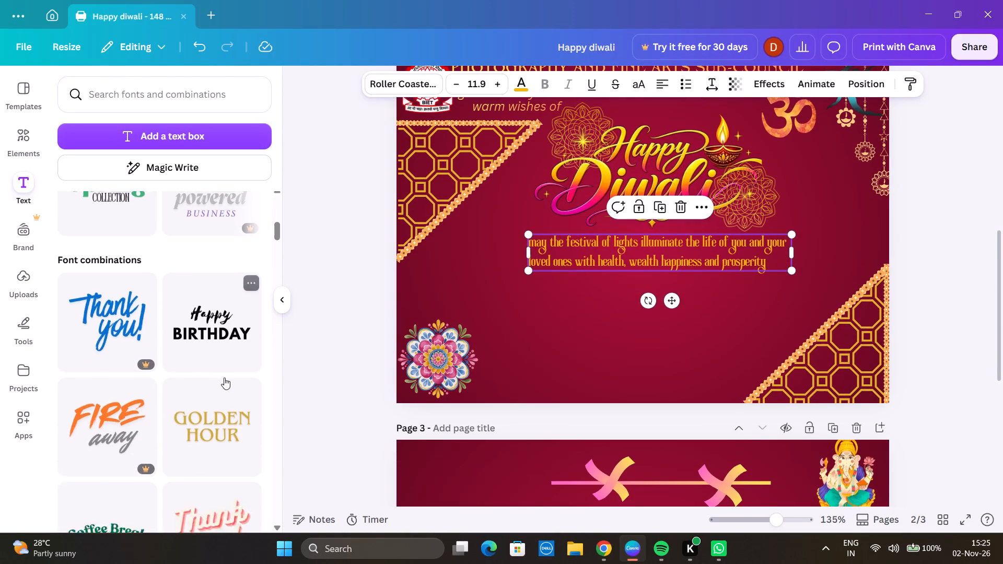
scroll(234, 372, down, 2)
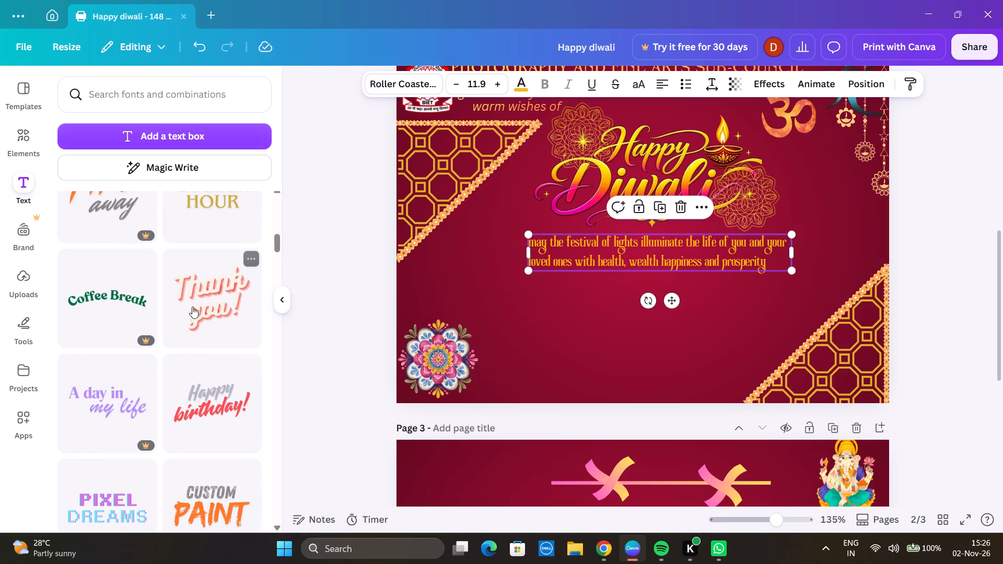
scroll(186, 426, up, 6)
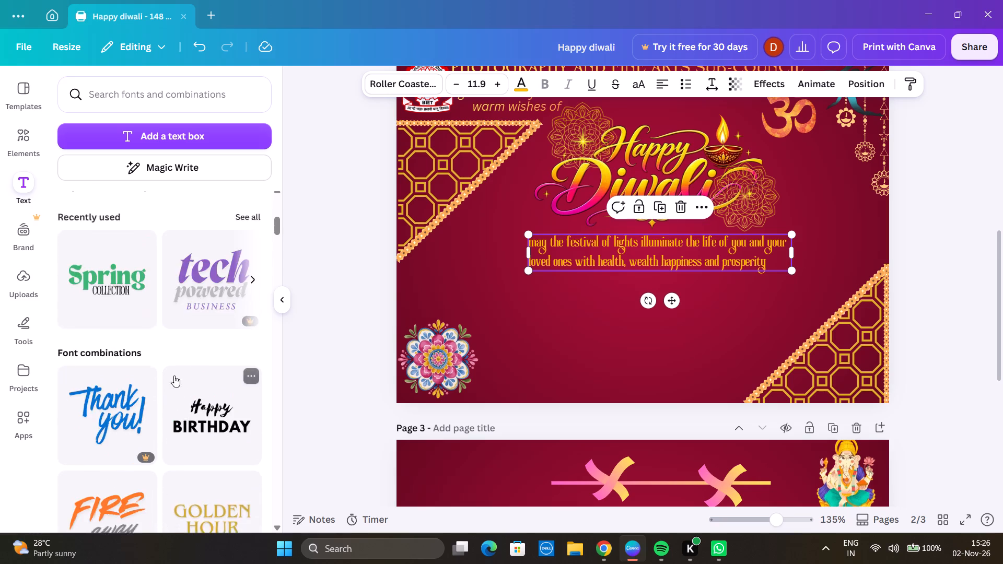
scroll(174, 375, up, 2)
Add the red Durga eyes graphic from the recommended elements to page 2, between the message and the lower-left mandala.
click(14, 132)
click(342, 192)
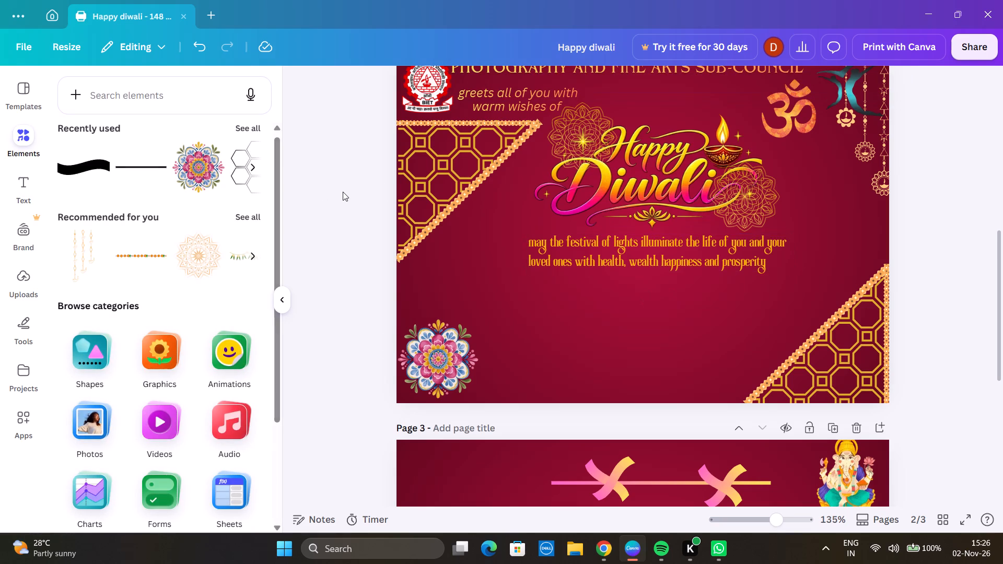
scroll(883, 385, down, 4)
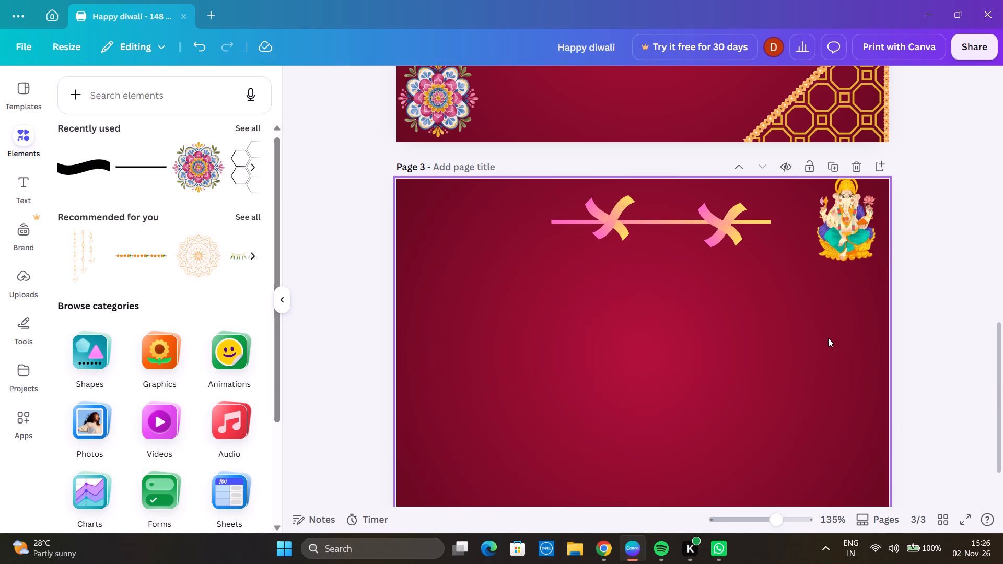
scroll(743, 321, up, 3)
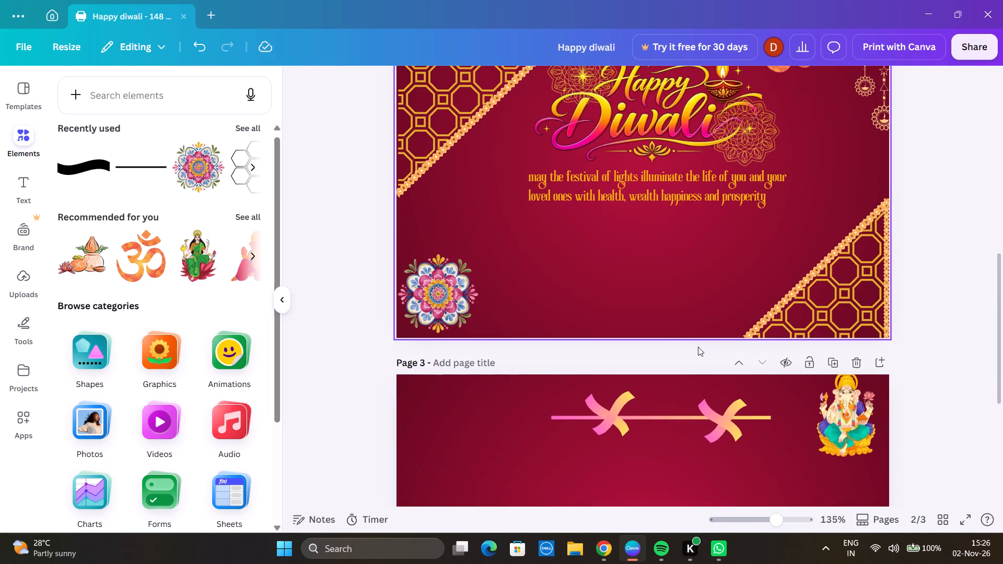
scroll(698, 359, up, 1)
scroll(377, 349, up, 1)
click(27, 143)
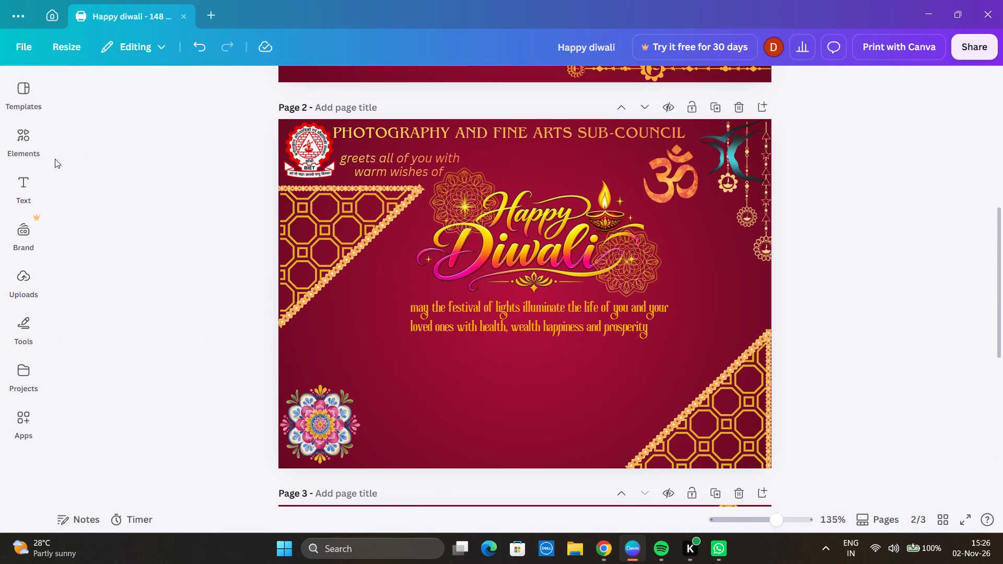
click(28, 138)
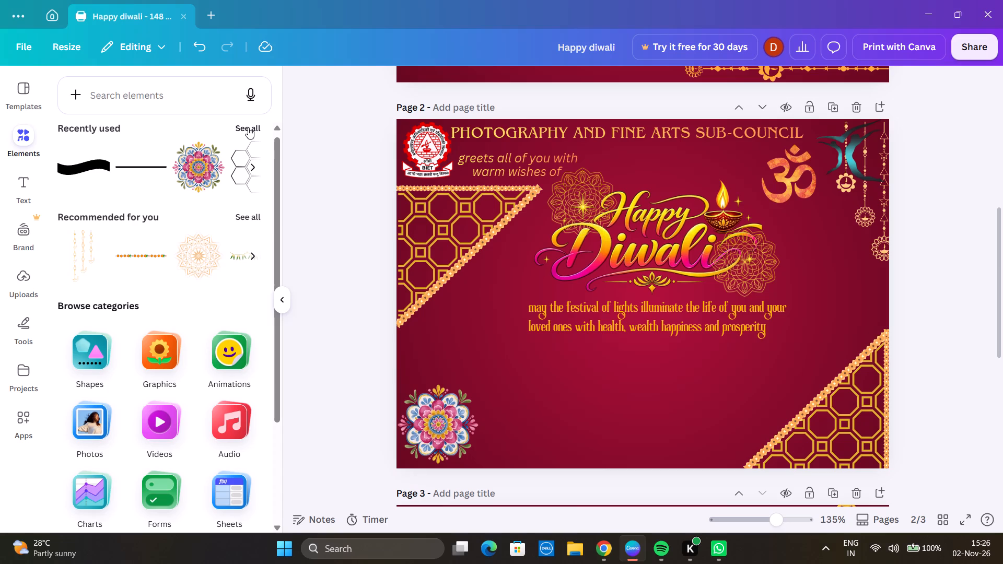
click(250, 215)
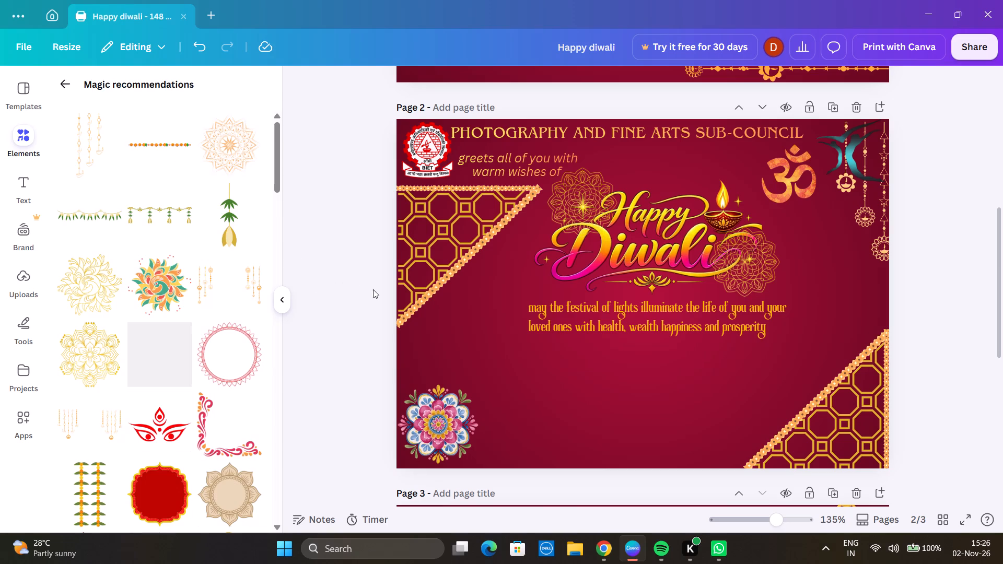
scroll(239, 334, down, 3)
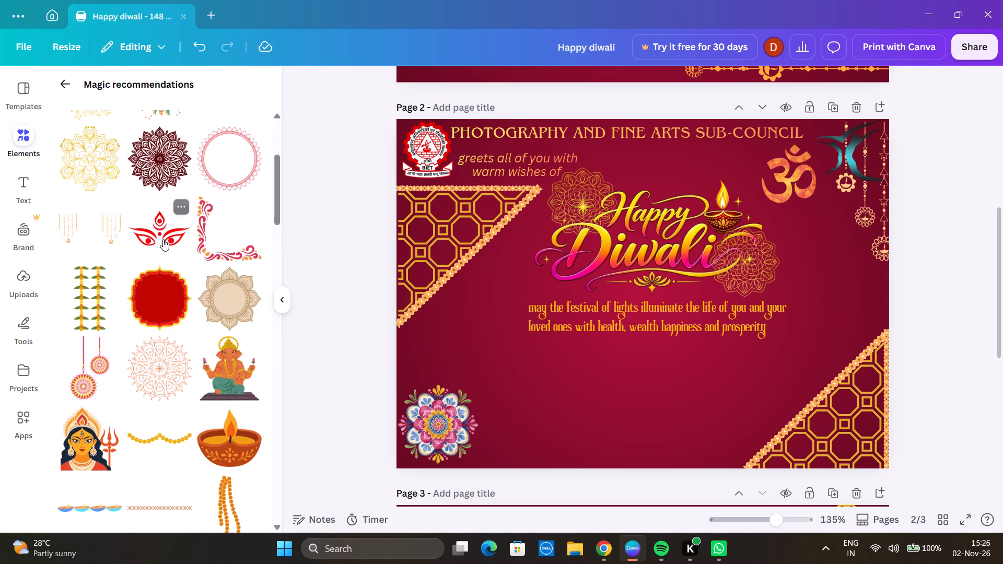
drag(163, 239, 213, 262)
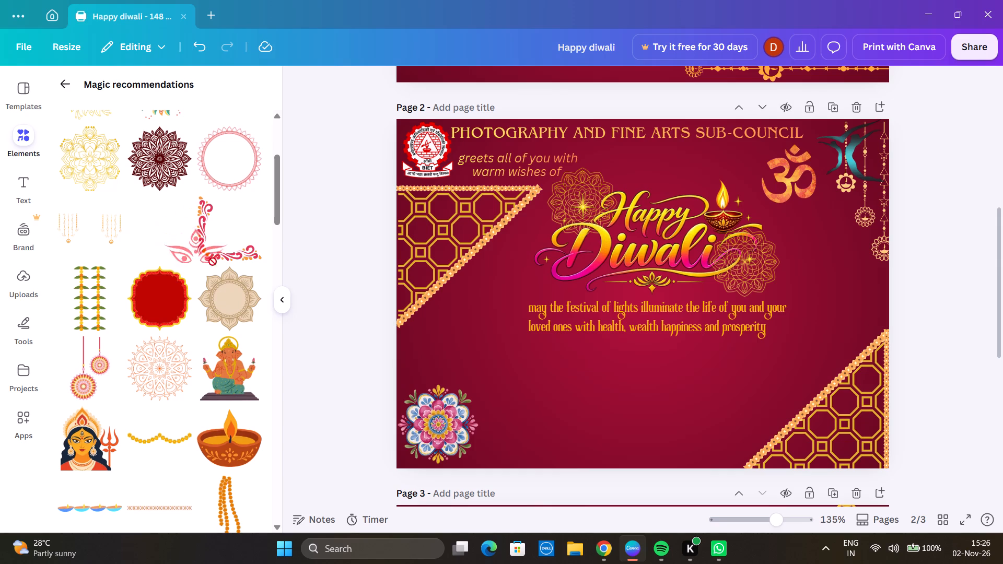
drag(213, 262, 468, 342)
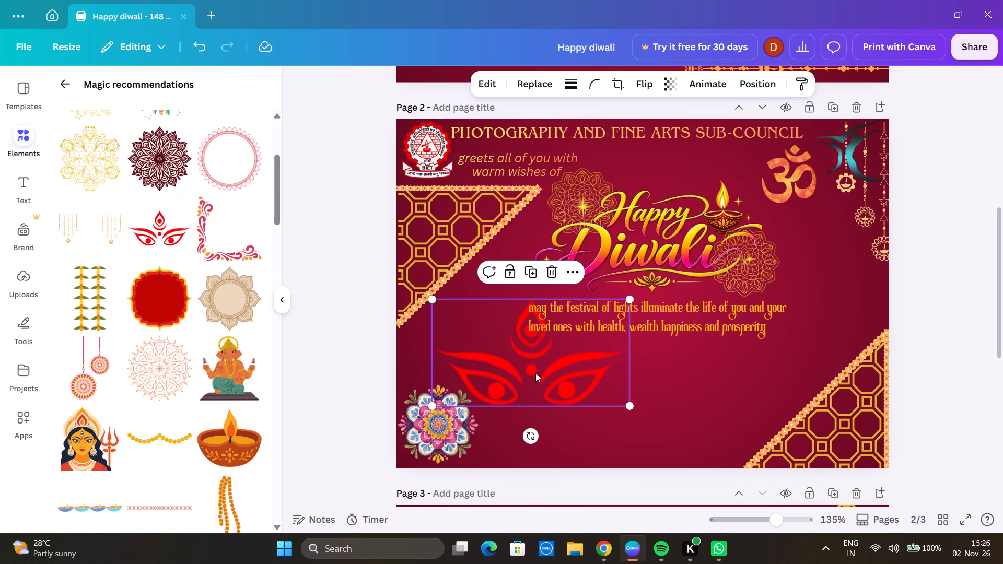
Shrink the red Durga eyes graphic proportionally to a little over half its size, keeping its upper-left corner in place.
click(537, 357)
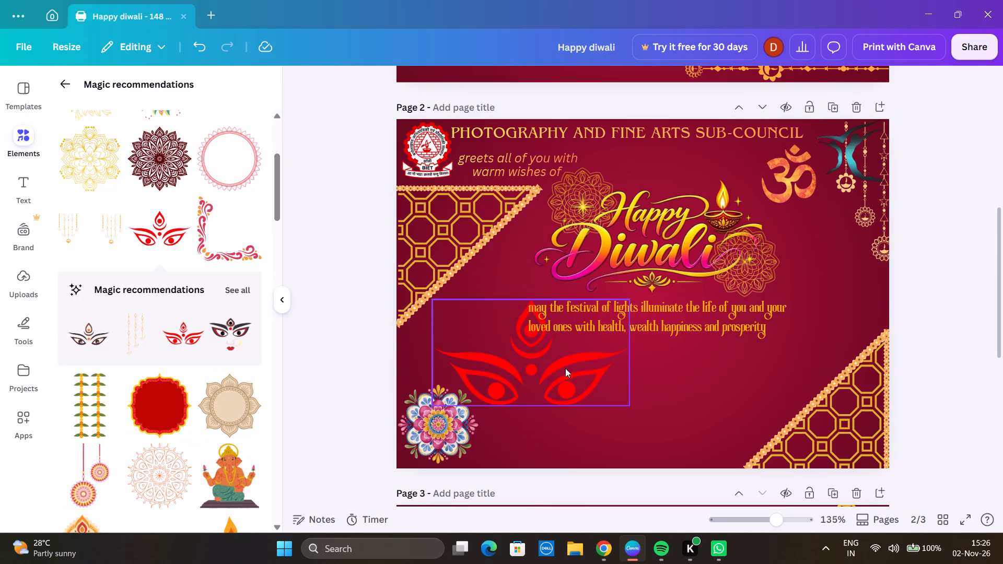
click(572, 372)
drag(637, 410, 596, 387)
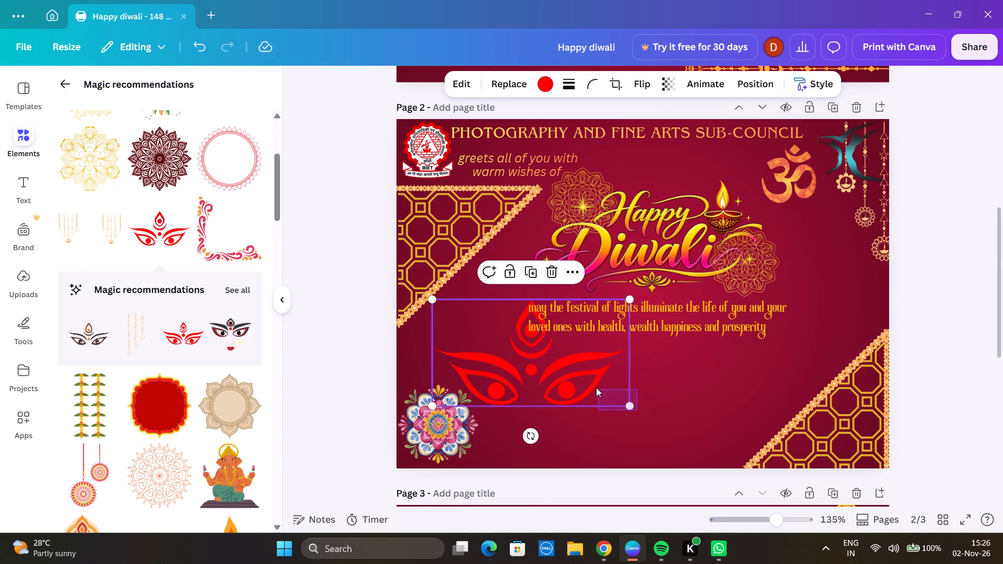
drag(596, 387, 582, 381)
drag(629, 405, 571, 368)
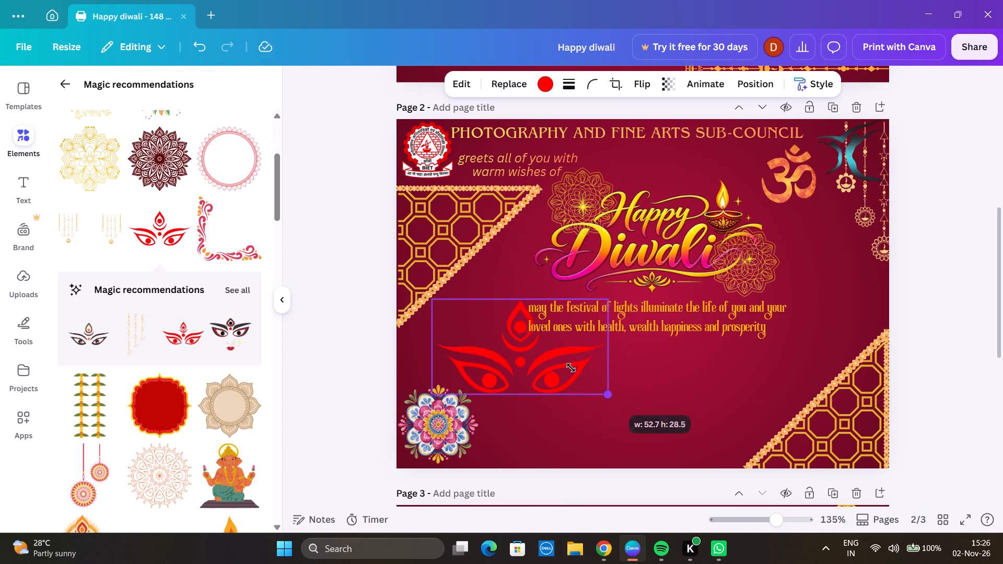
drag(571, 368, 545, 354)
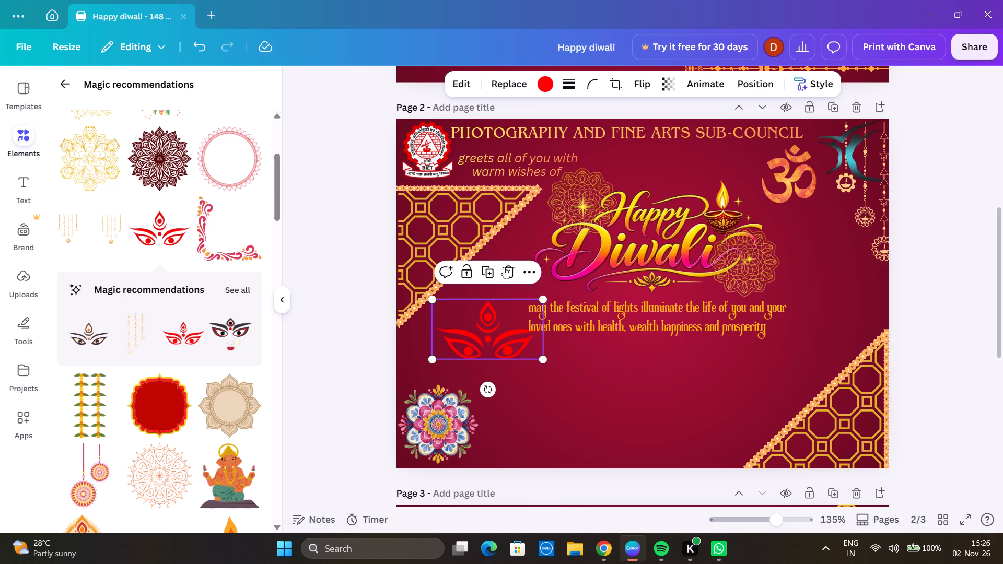
Delete the red Durga eyes graphic from page 2.
click(504, 278)
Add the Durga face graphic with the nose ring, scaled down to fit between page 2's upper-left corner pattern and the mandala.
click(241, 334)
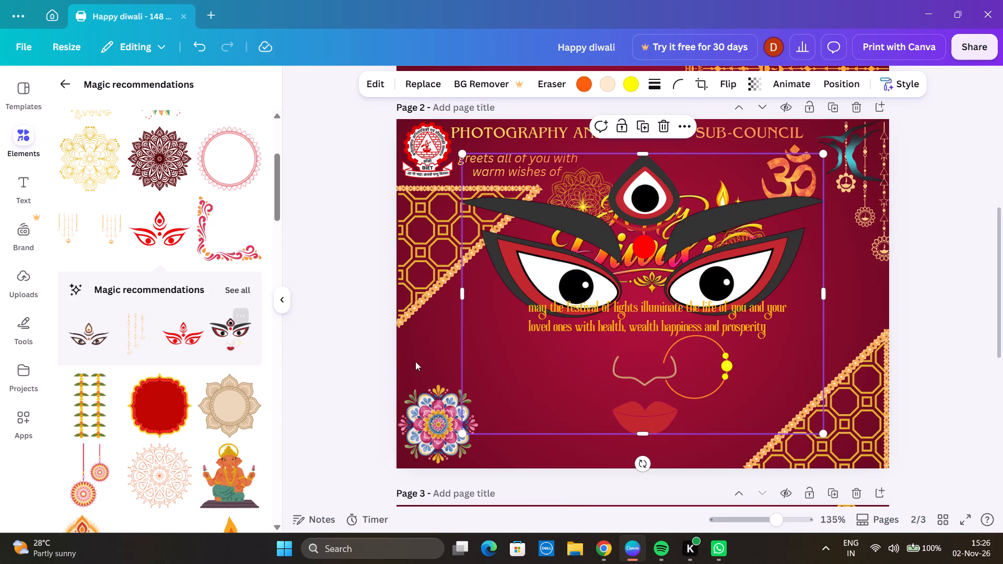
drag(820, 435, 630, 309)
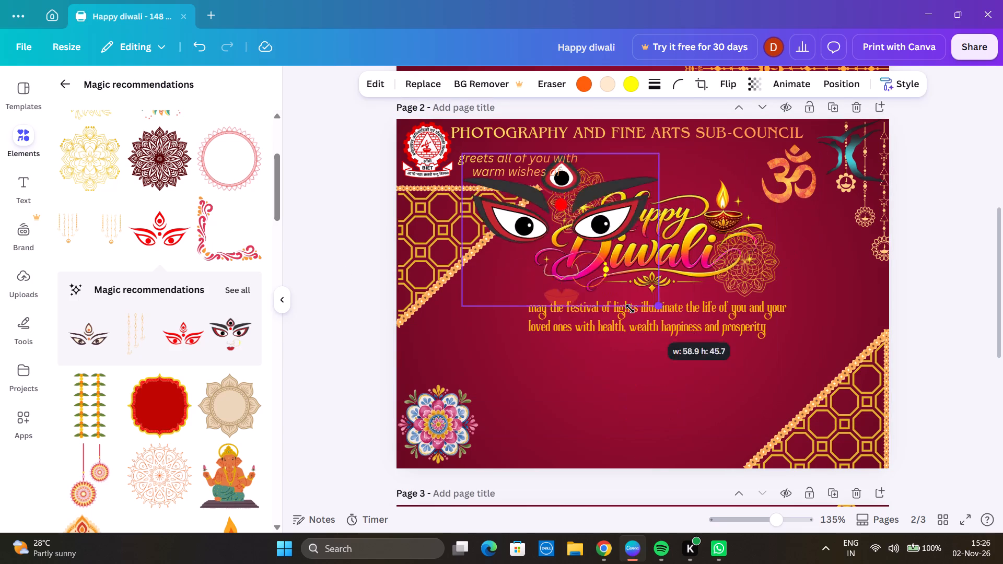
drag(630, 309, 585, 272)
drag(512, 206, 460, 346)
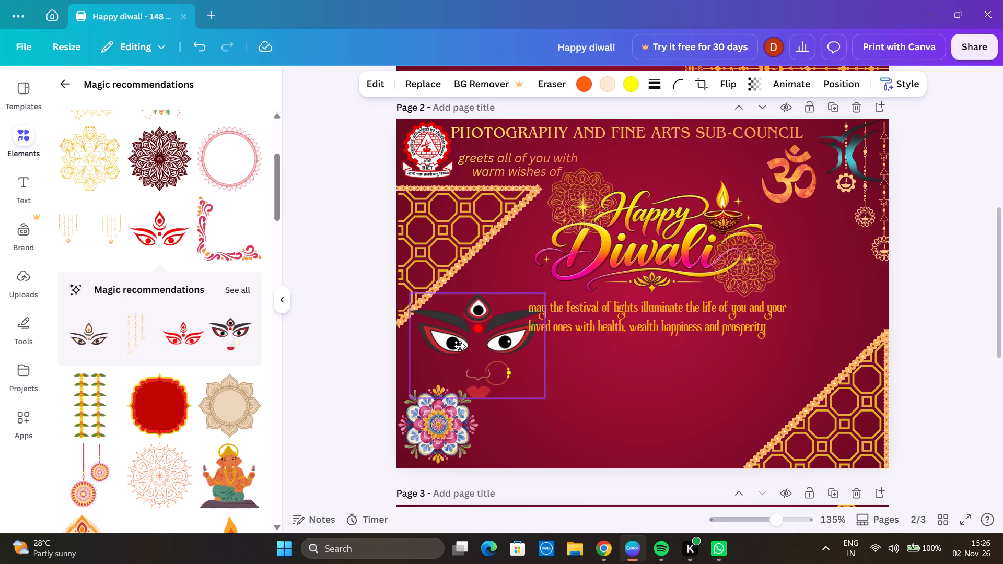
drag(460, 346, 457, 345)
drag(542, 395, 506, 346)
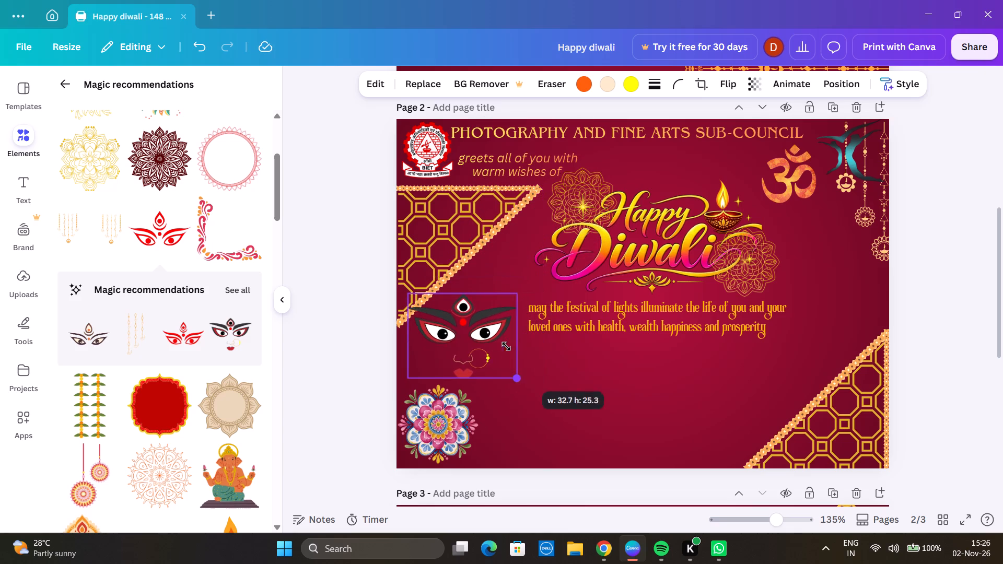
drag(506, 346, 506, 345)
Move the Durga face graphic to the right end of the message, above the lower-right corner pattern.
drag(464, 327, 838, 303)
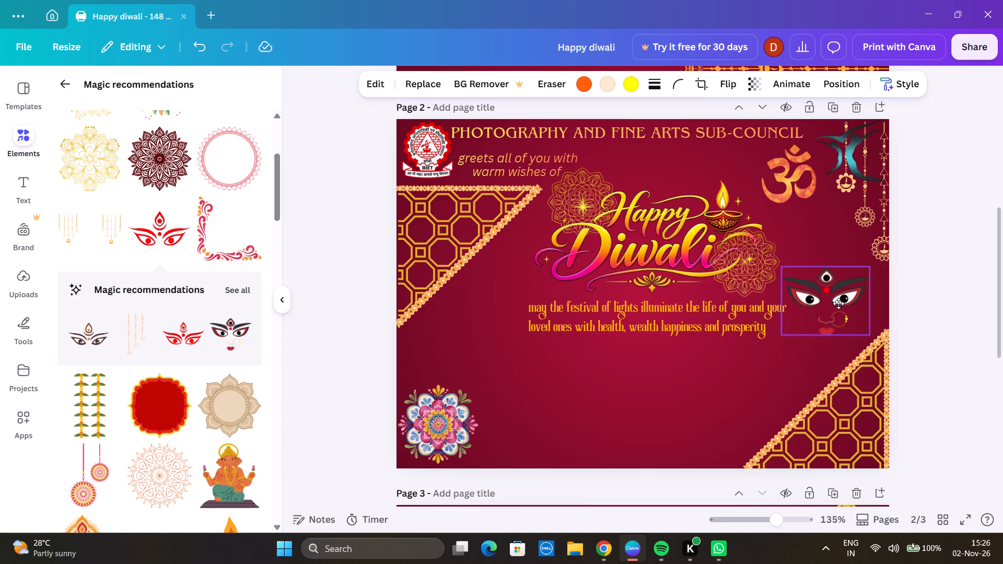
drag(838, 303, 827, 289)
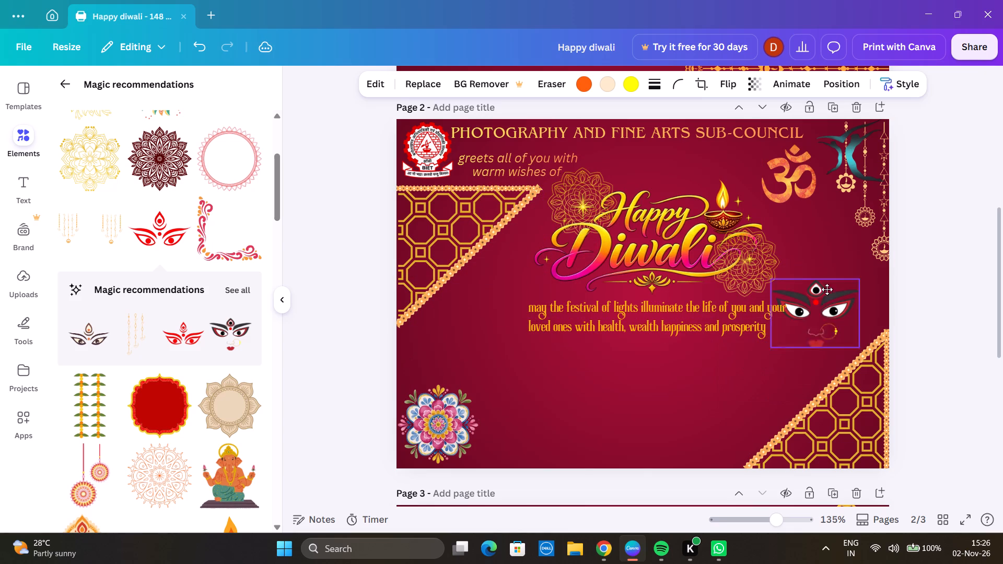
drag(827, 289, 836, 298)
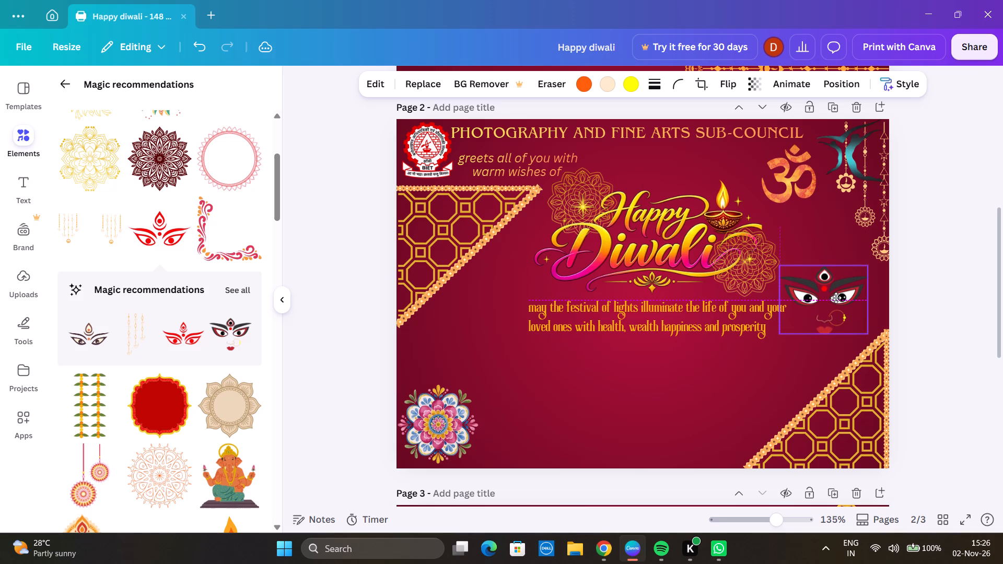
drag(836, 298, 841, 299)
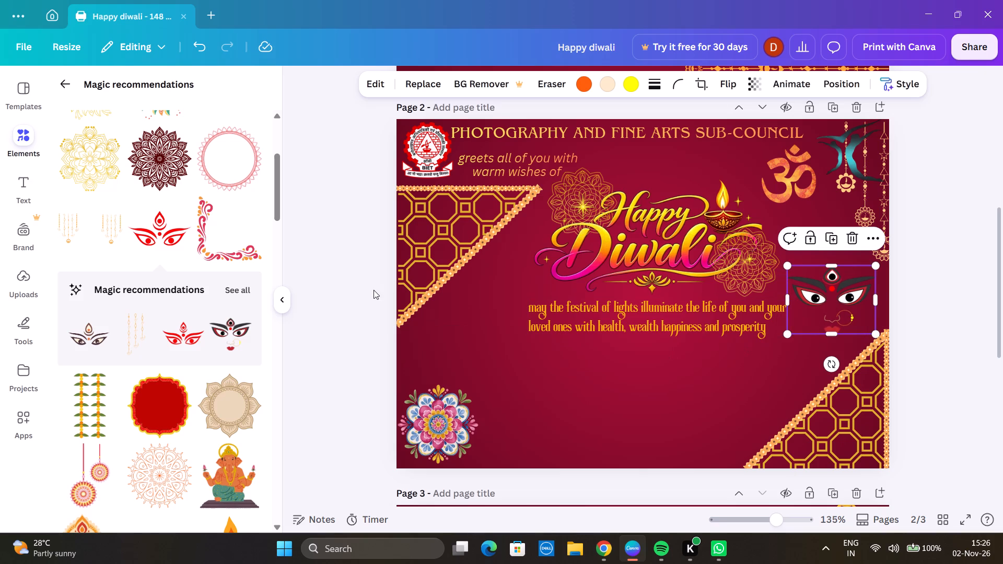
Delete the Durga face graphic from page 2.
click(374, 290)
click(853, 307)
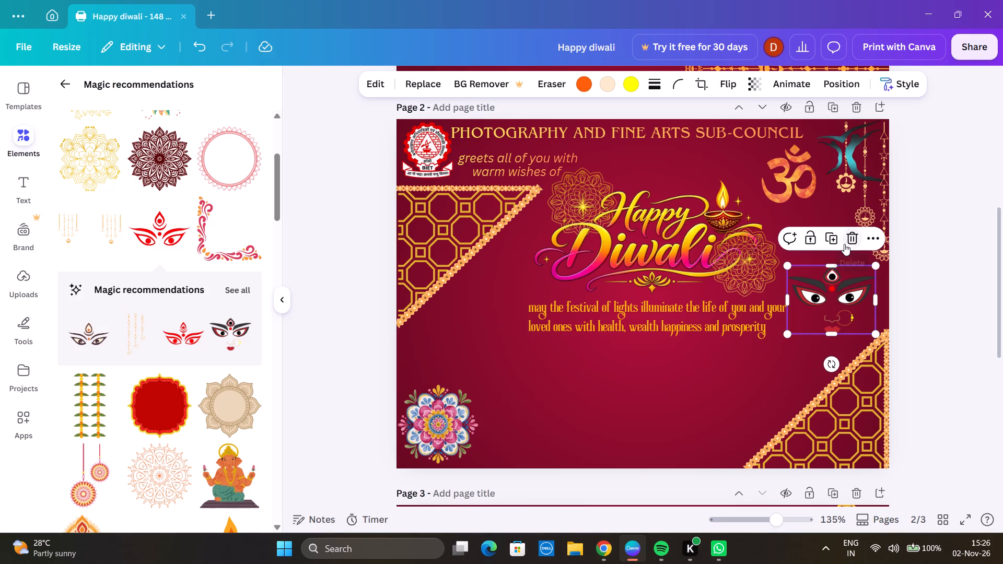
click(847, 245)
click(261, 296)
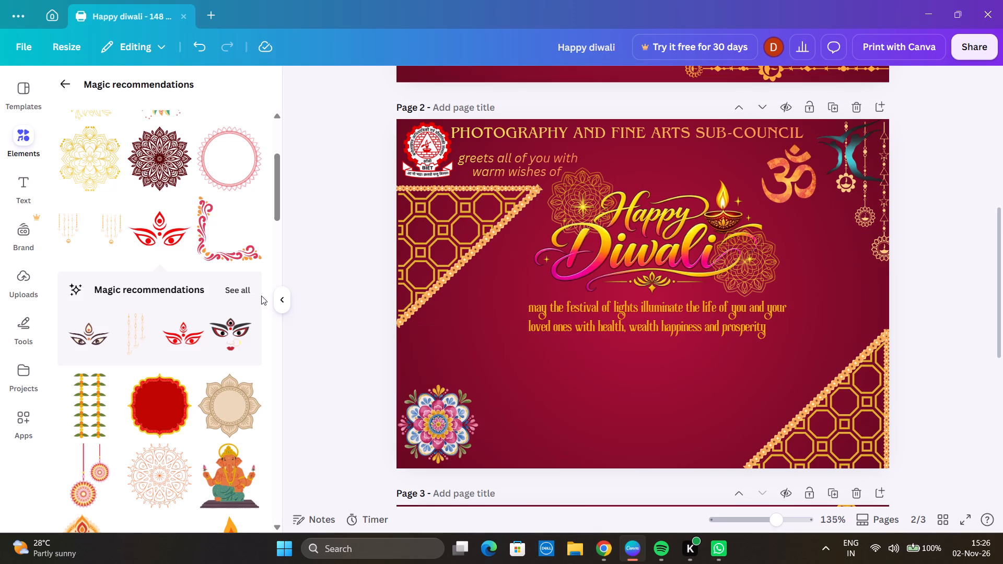
Add the seated Ganesha graphic, shrunk to under half size, on page 2's bottom edge just left of the lower-right corner pattern.
scroll(227, 302, down, 3)
click(217, 290)
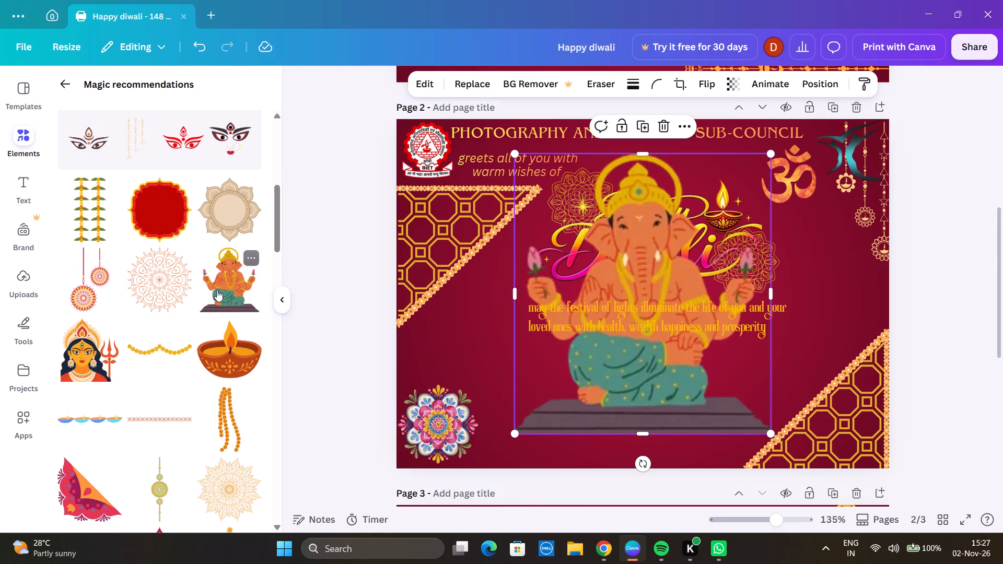
drag(774, 437, 729, 370)
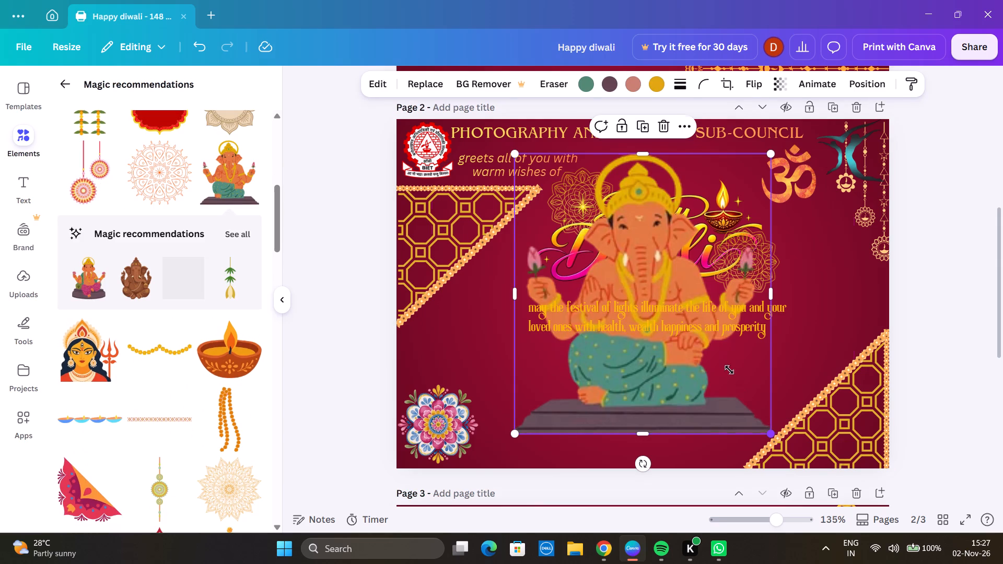
drag(729, 370, 622, 256)
drag(553, 201, 708, 362)
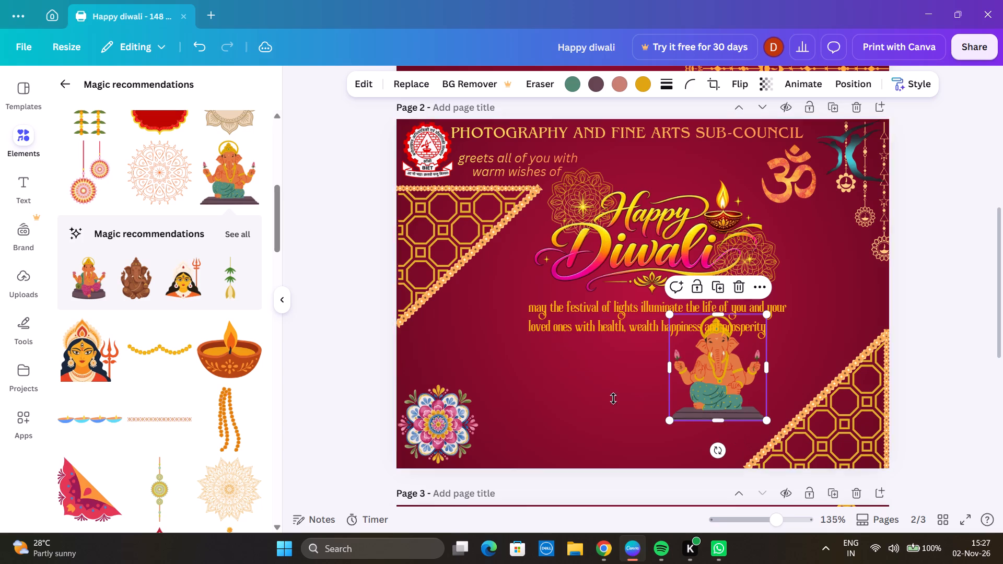
drag(707, 382, 706, 418)
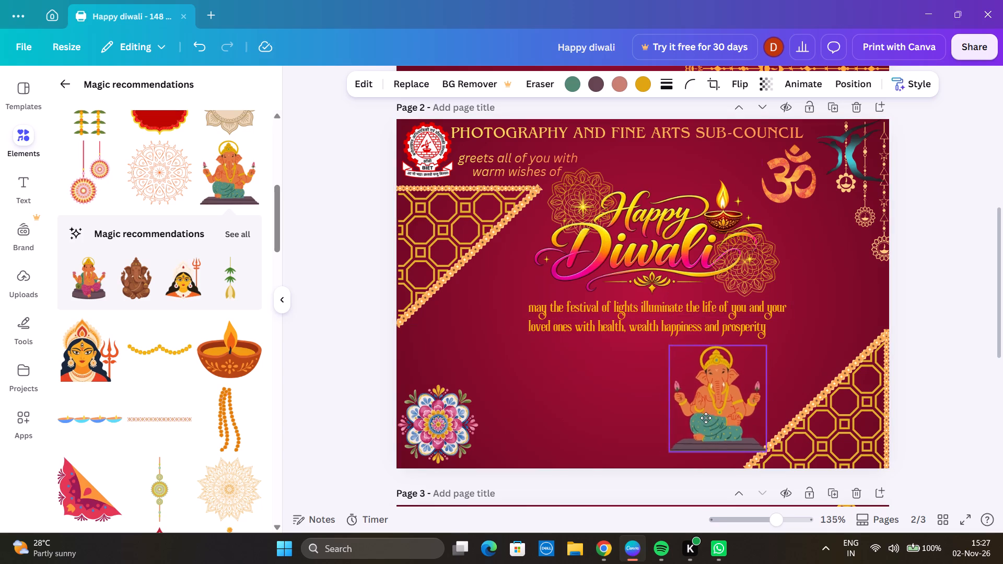
drag(706, 418, 690, 427)
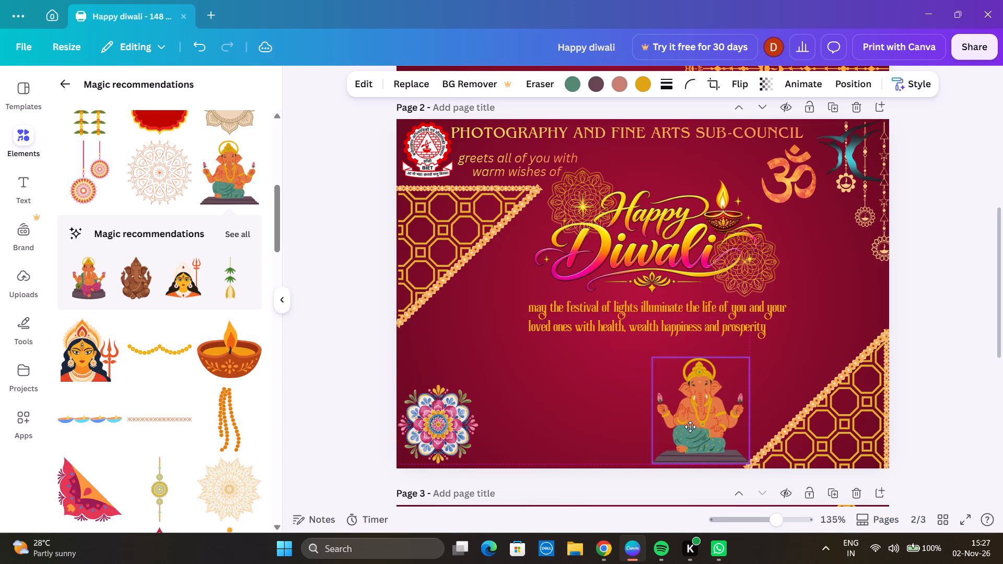
drag(690, 427, 674, 402)
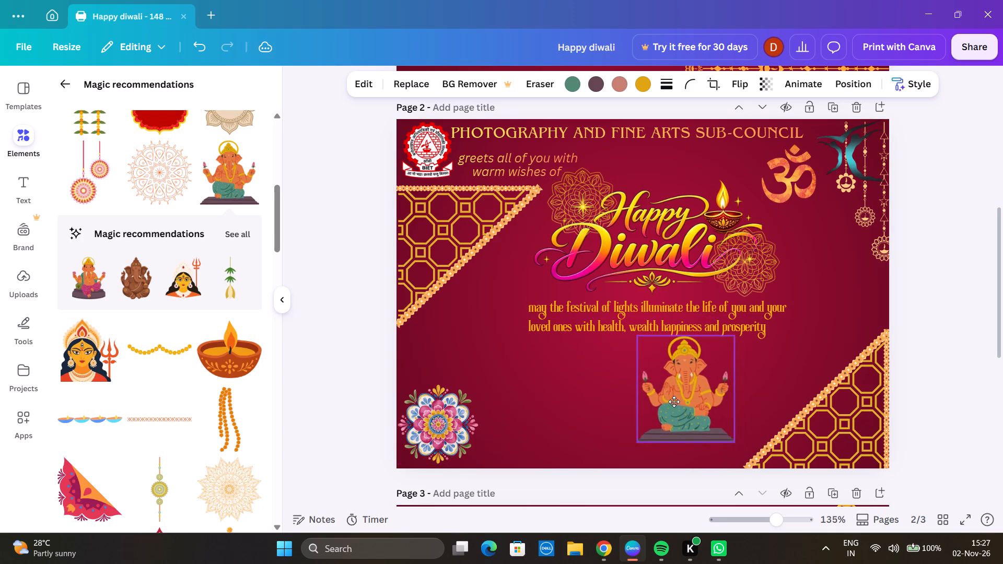
drag(674, 402, 690, 432)
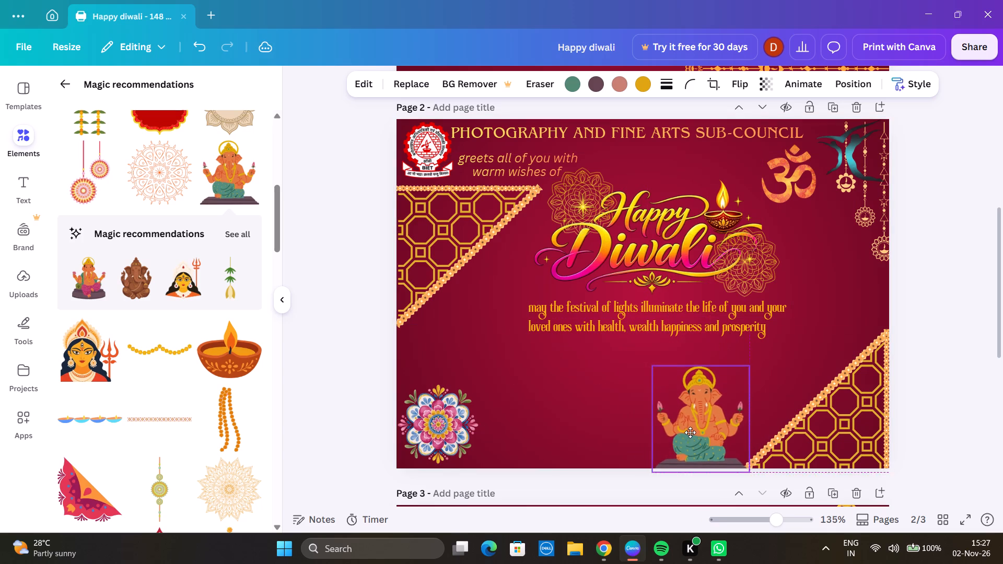
drag(690, 432, 679, 429)
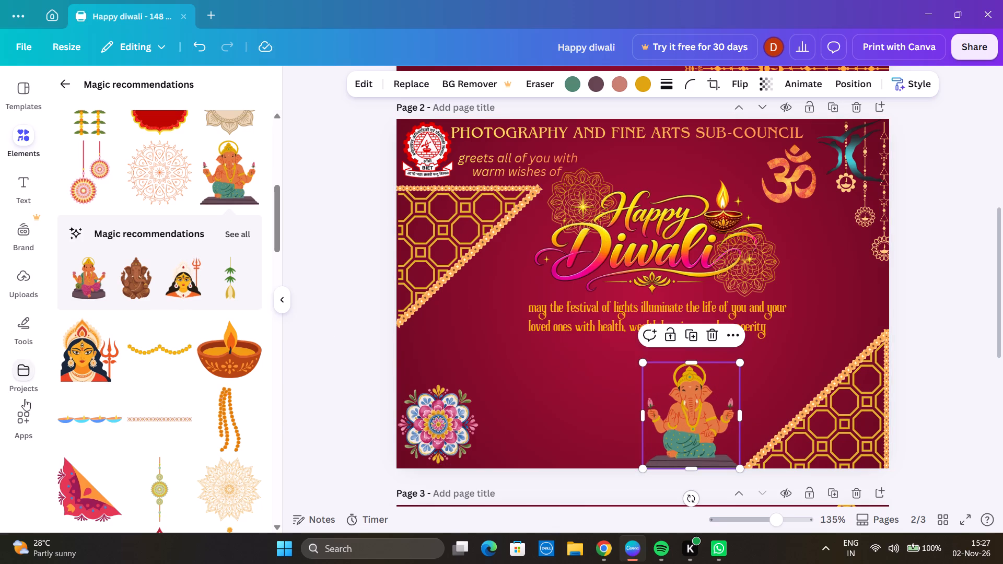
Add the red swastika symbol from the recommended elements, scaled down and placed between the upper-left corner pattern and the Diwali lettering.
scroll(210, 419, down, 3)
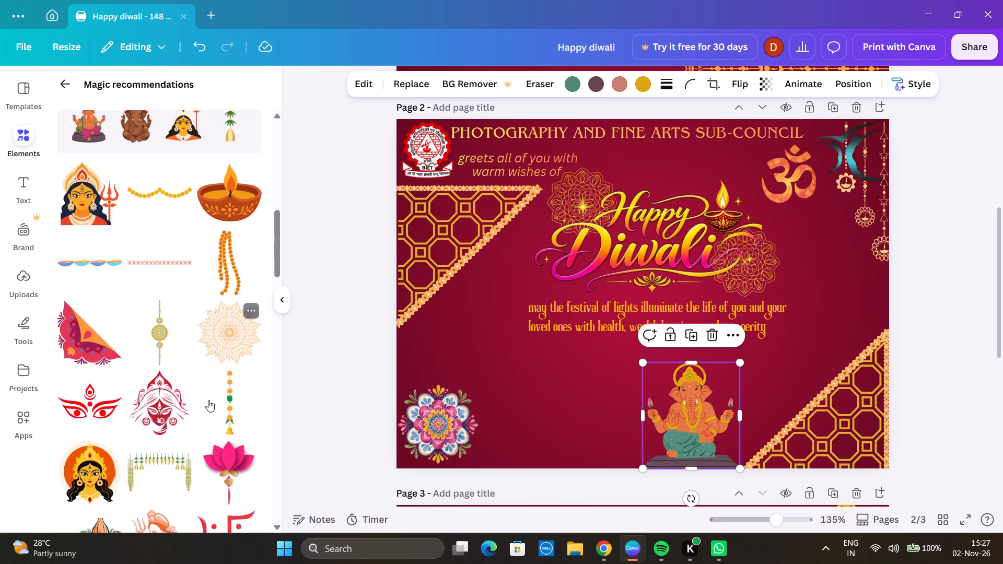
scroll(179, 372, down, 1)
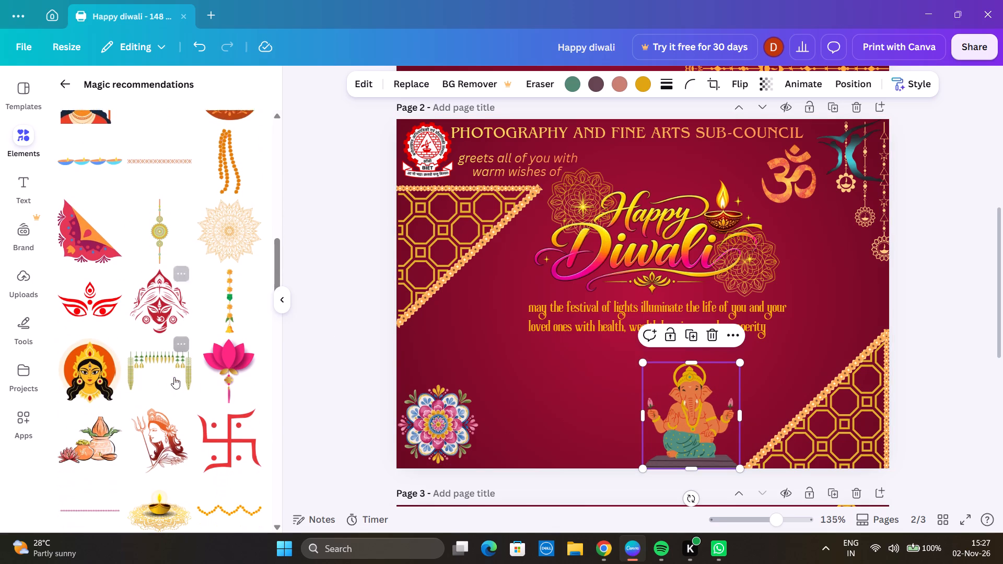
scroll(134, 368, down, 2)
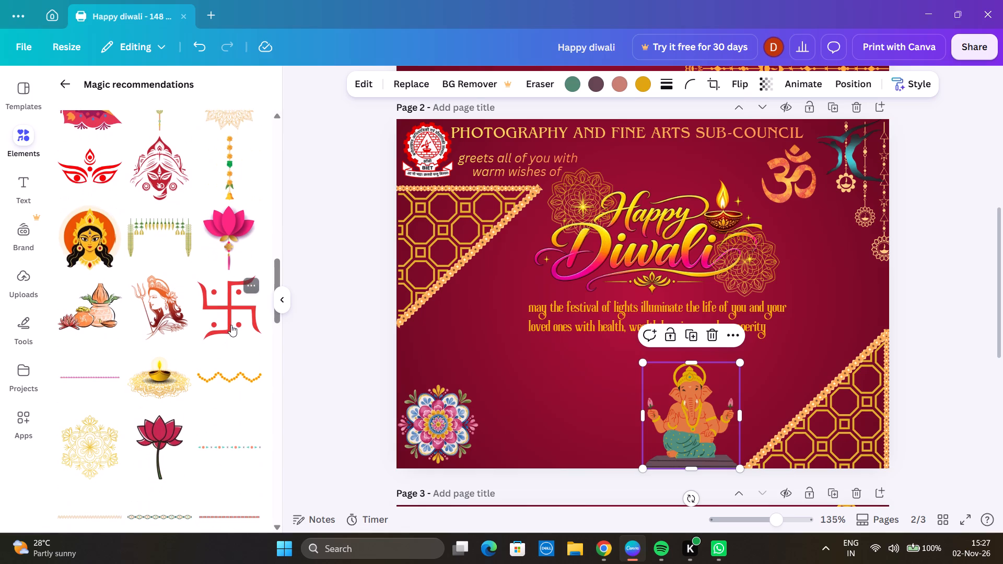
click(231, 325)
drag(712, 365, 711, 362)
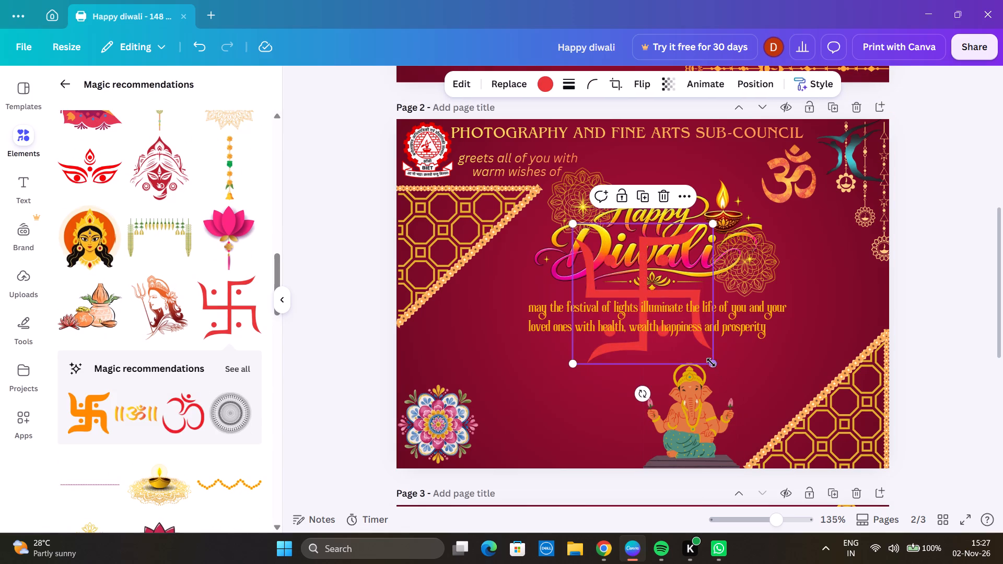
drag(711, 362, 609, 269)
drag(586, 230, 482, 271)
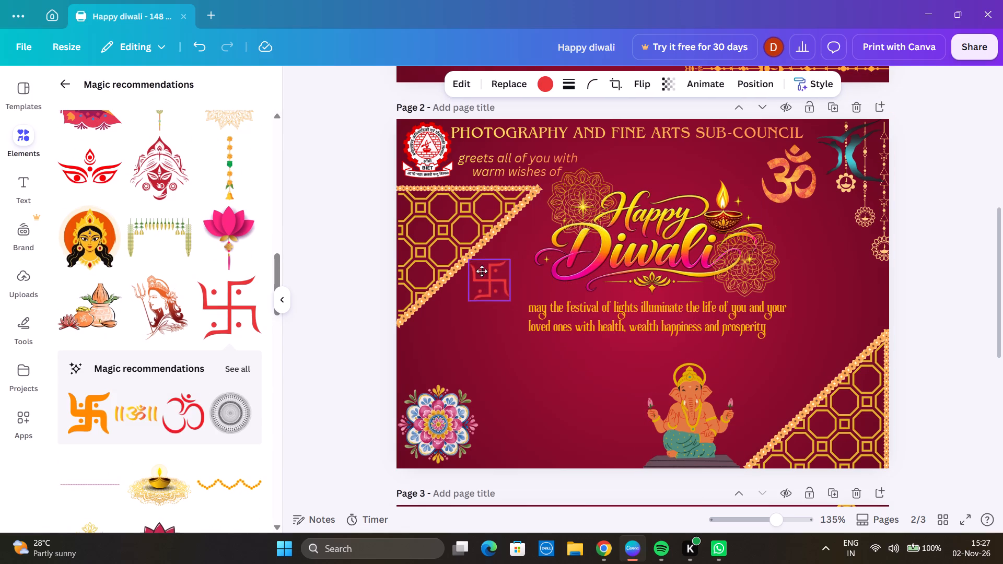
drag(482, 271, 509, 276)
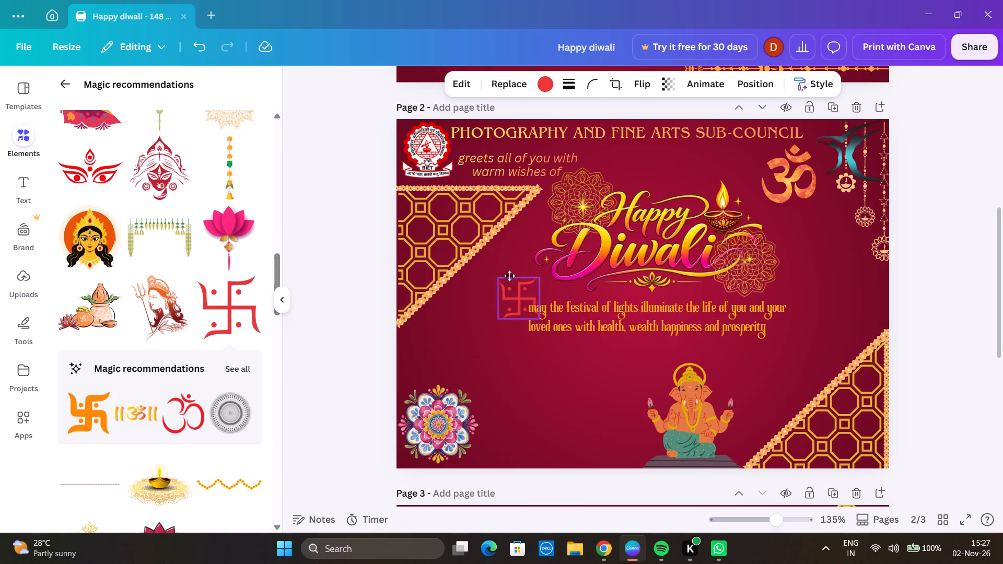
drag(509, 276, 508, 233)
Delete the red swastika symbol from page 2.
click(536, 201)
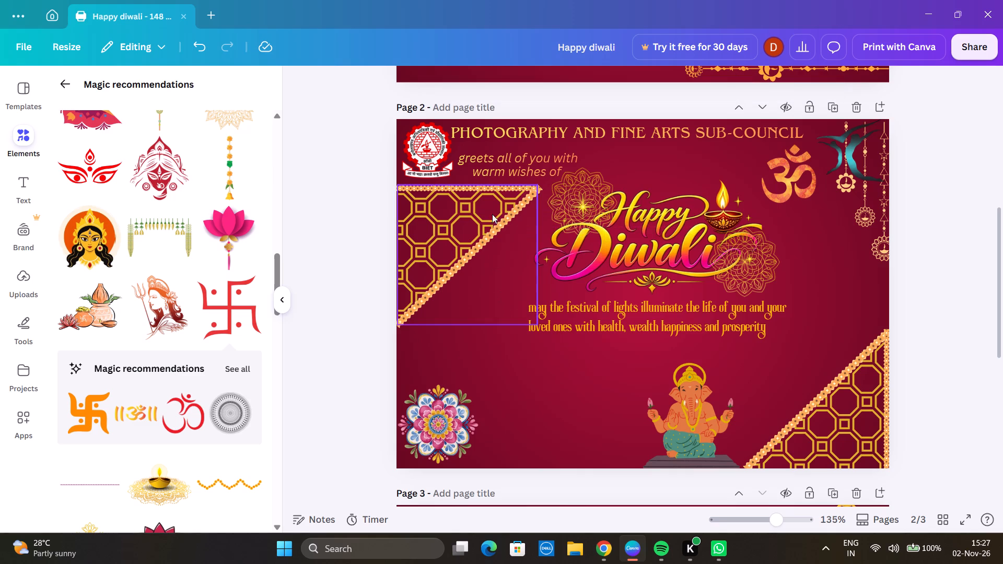
Browse more of the recommended elements and look over pages 1 and 2 of the greeting.
scroll(170, 302, down, 3)
scroll(197, 336, down, 2)
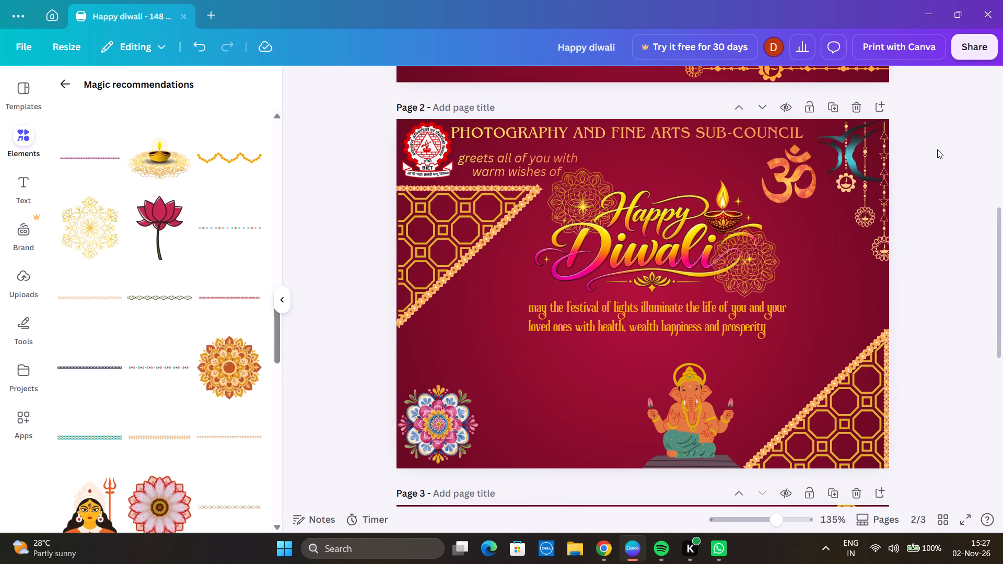
drag(918, 114, 279, 475)
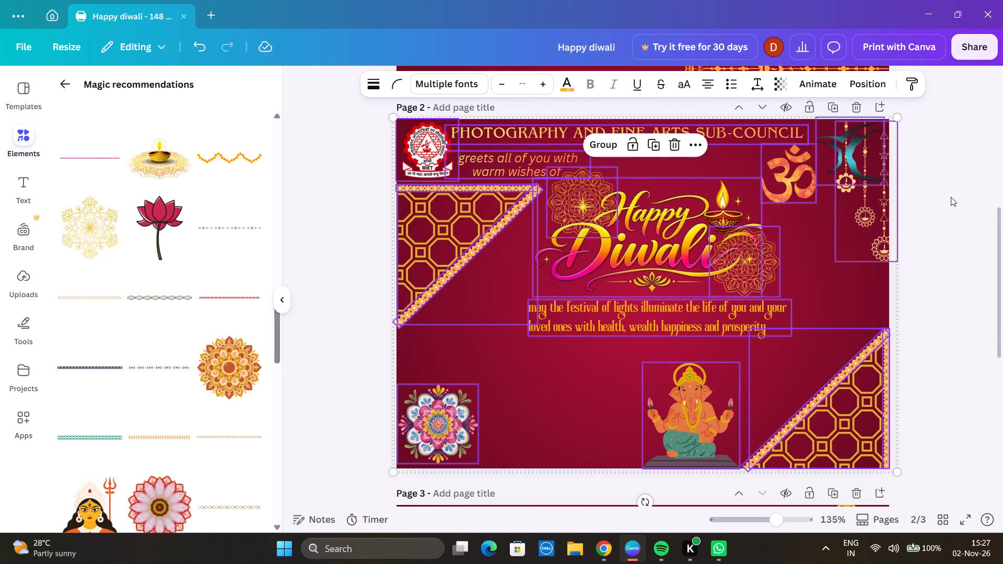
click(935, 192)
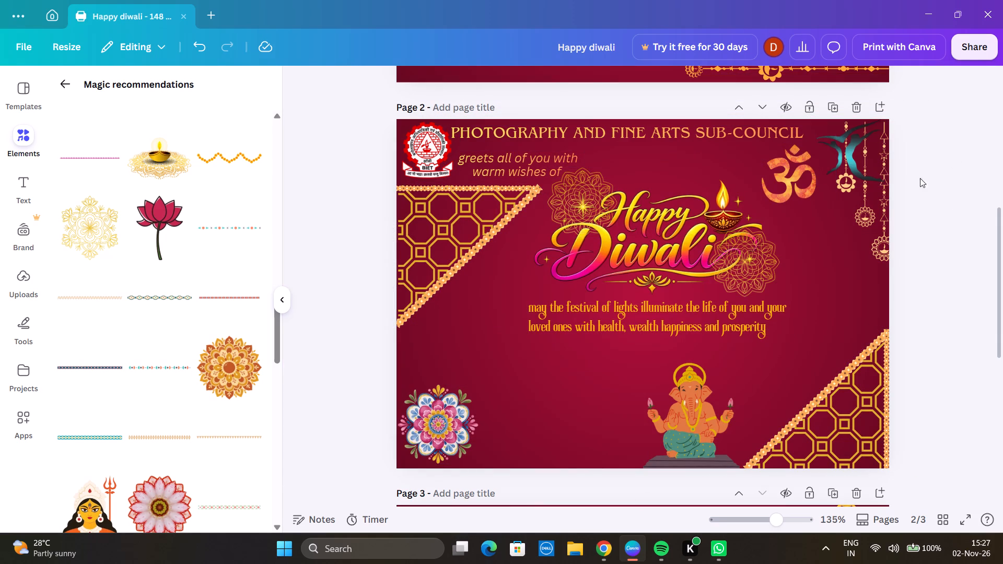
scroll(917, 199, up, 8)
scroll(888, 219, down, 2)
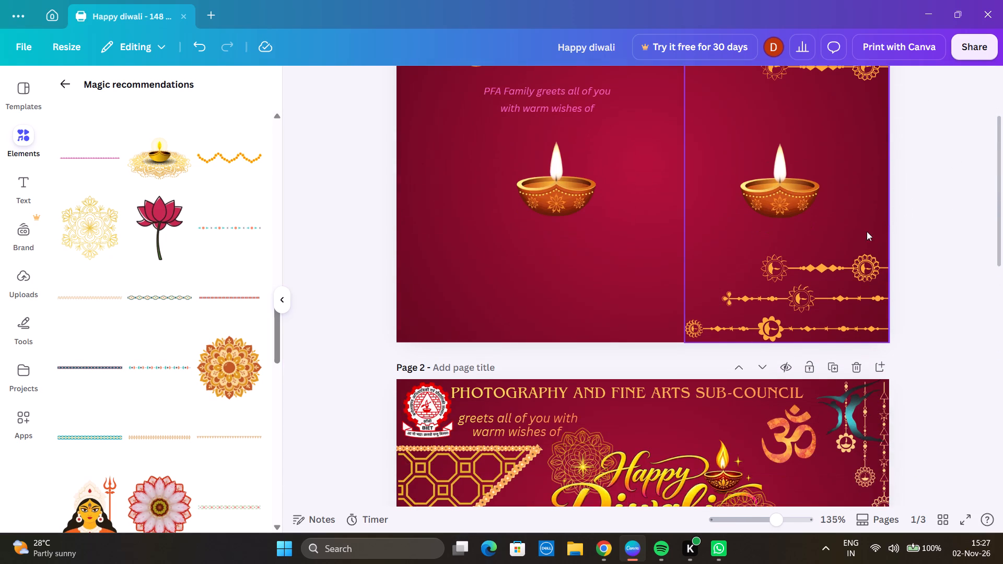
scroll(647, 201, down, 2)
scroll(553, 171, down, 2)
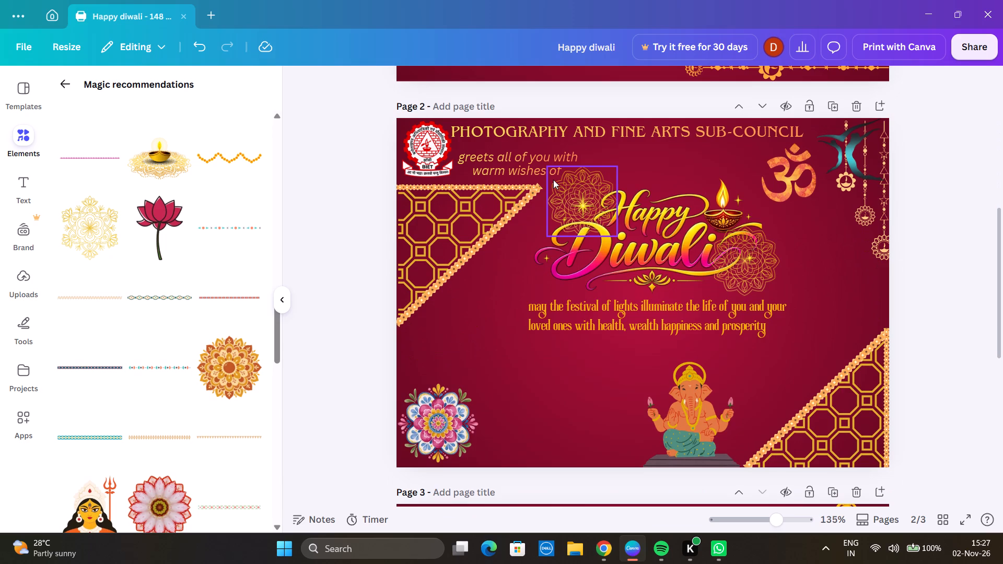
scroll(553, 180, up, 1)
scroll(531, 122, up, 3)
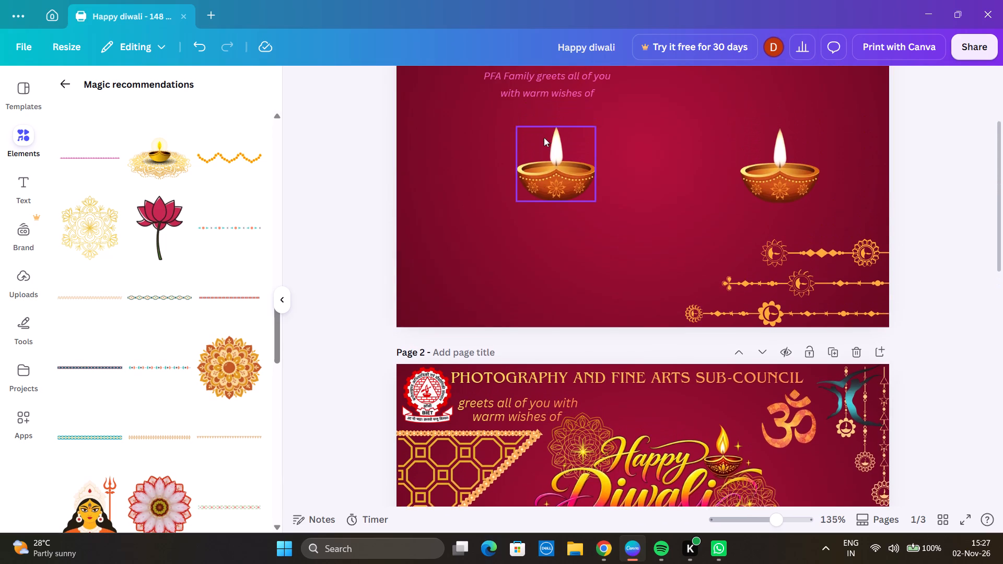
Move both diya lamps from page 1 to page 2, one below the upper-left corner pattern, the other above the lower-right pattern.
drag(552, 186, 428, 334)
scroll(507, 361, down, 4)
drag(431, 335, 433, 343)
click(325, 297)
scroll(492, 288, up, 3)
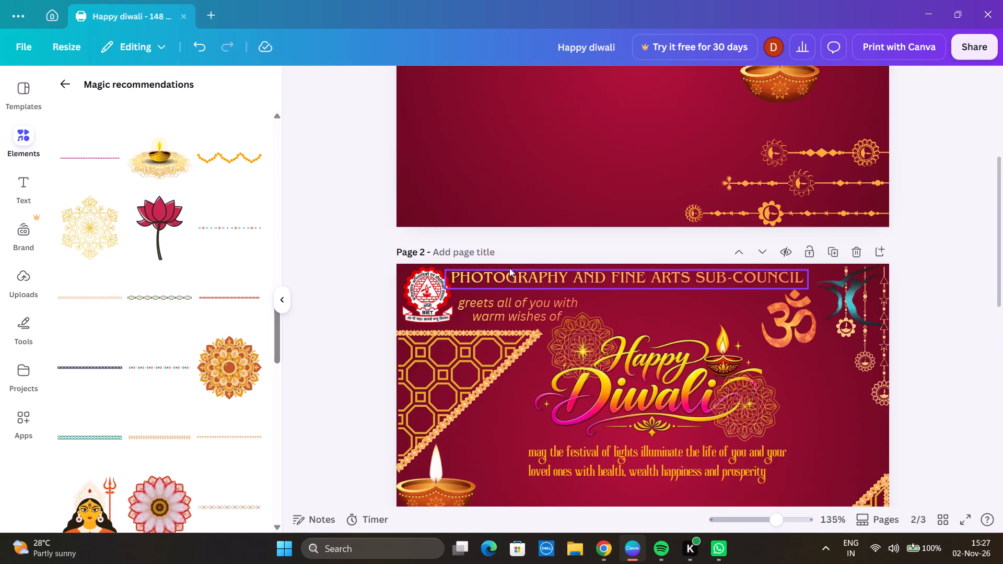
drag(777, 135, 844, 253)
scroll(792, 220, down, 4)
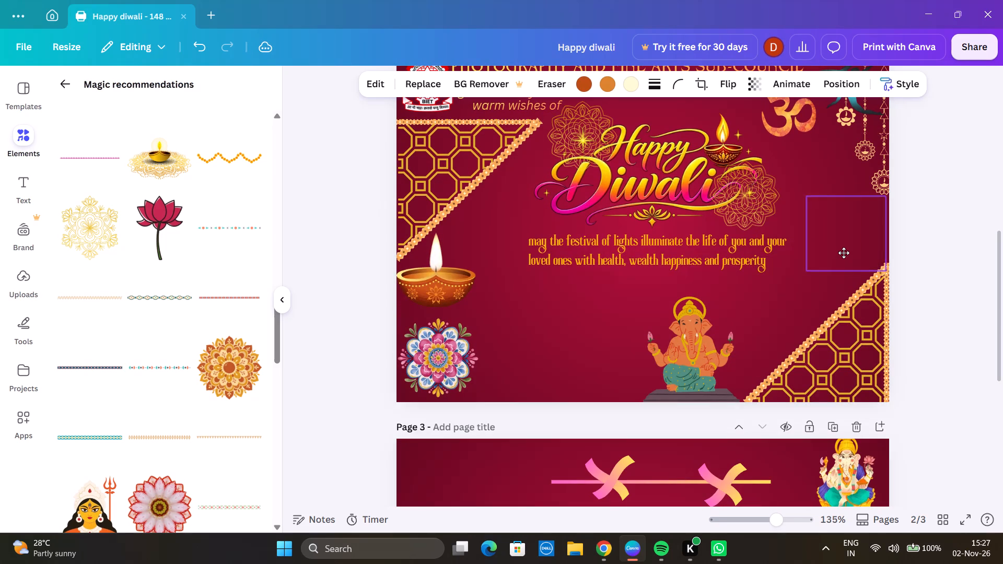
drag(844, 253, 831, 276)
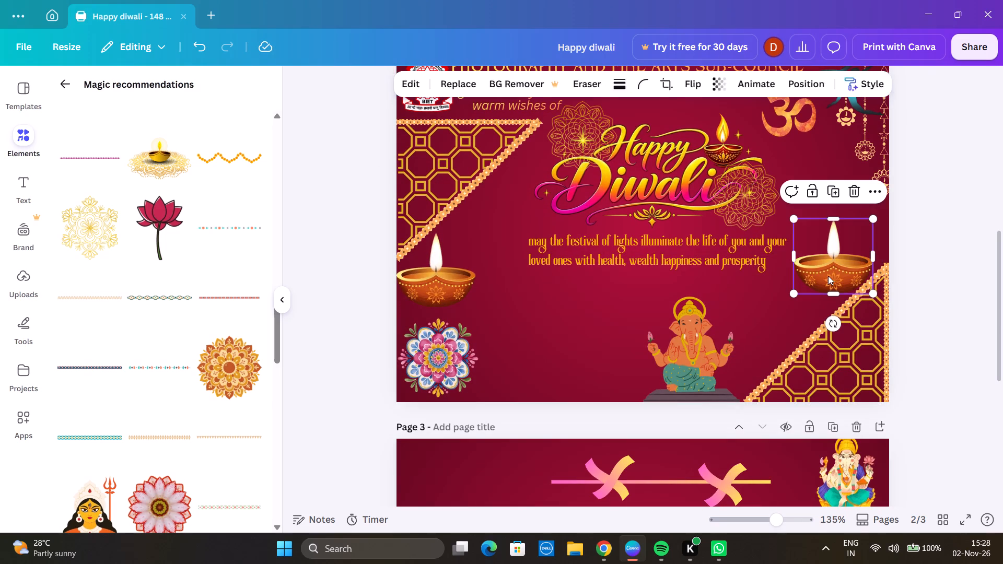
click(354, 261)
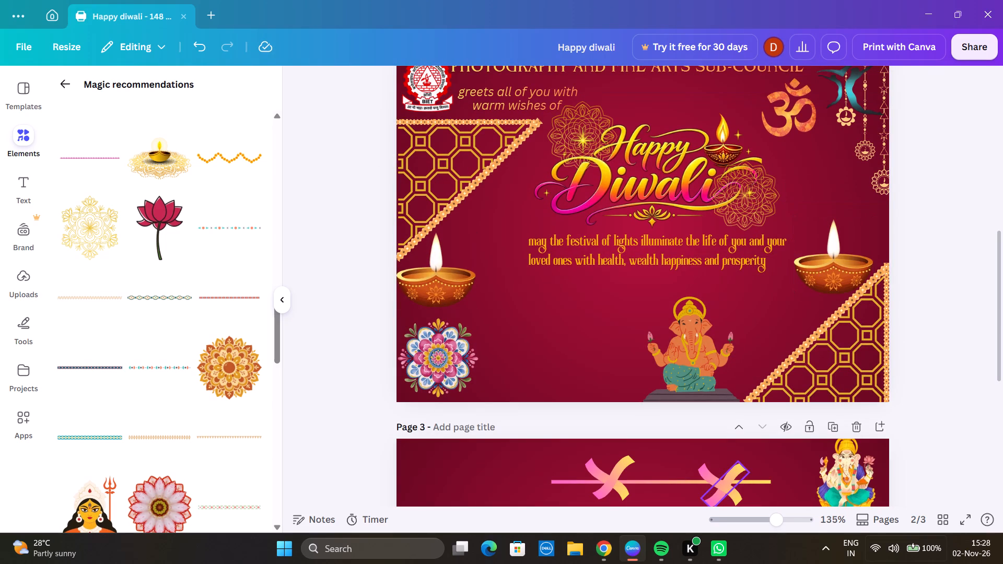
Shrink both diya lamps on page 2 to about 60% of their size and place one at each end of the blessing text.
drag(448, 279, 491, 261)
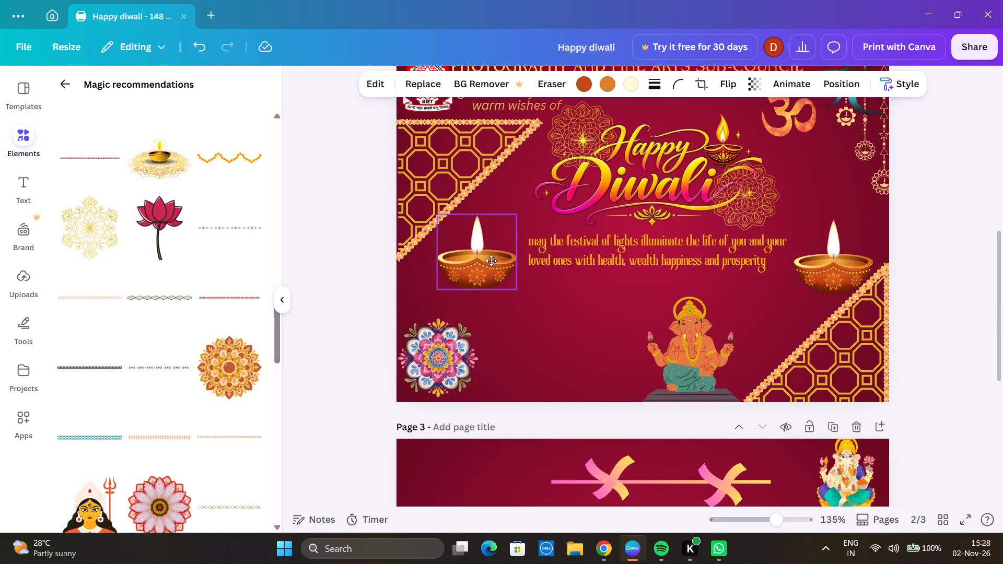
drag(491, 261, 493, 259)
drag(517, 289, 497, 253)
drag(463, 239, 491, 256)
click(833, 265)
drag(874, 295, 872, 289)
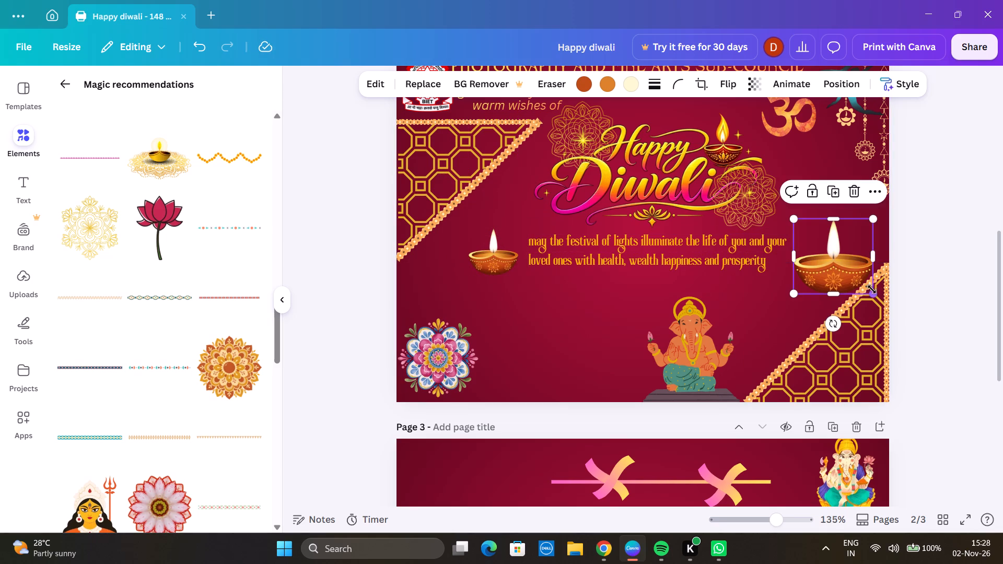
drag(872, 289, 842, 253)
drag(818, 244, 818, 256)
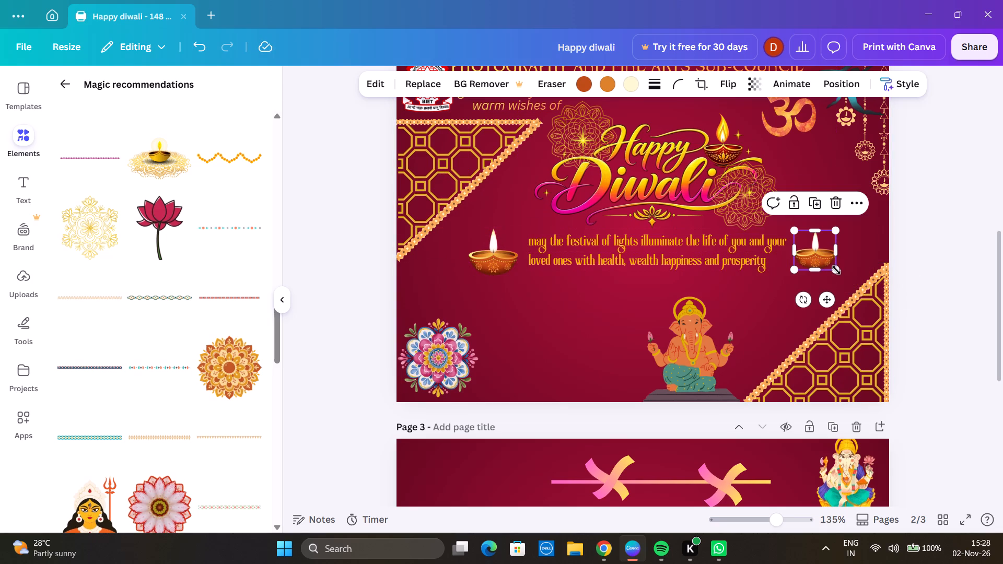
click(837, 271)
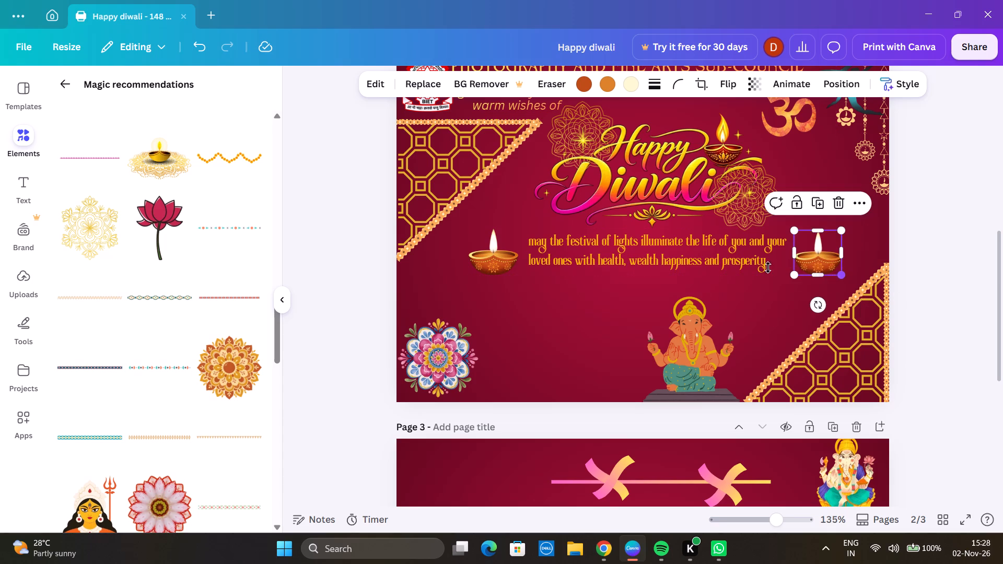
Reposition the two diya lamps close to either side of the blessing text, with the right lamp slightly lower than the left.
drag(489, 253, 494, 253)
click(826, 255)
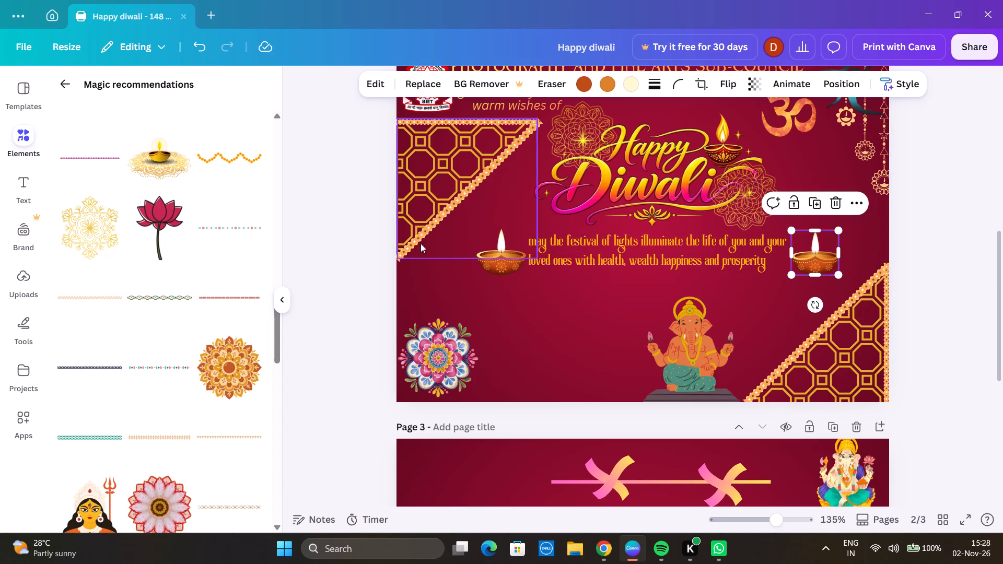
click(354, 233)
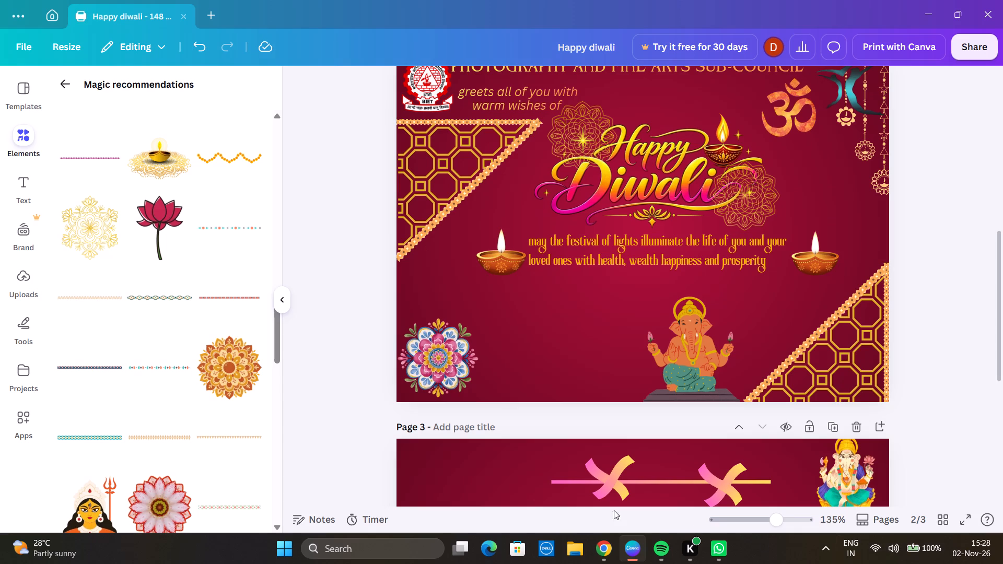
drag(500, 262, 503, 259)
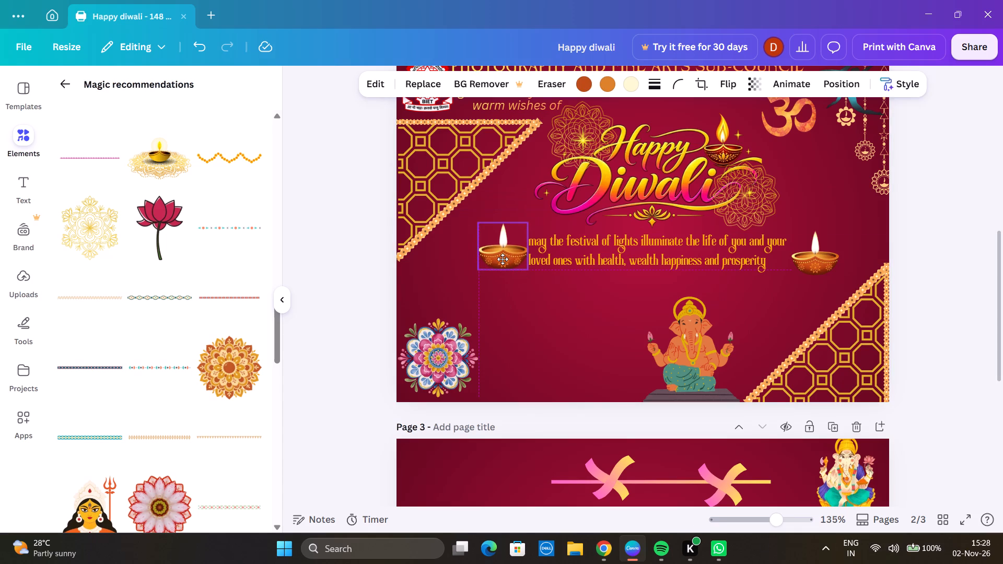
drag(503, 259, 499, 243)
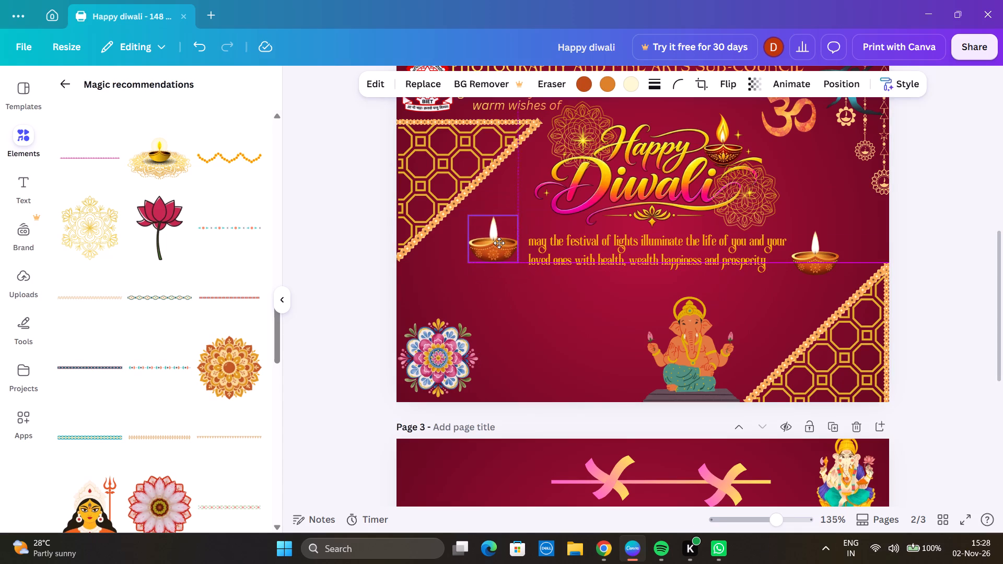
drag(499, 243, 500, 241)
drag(816, 250, 807, 263)
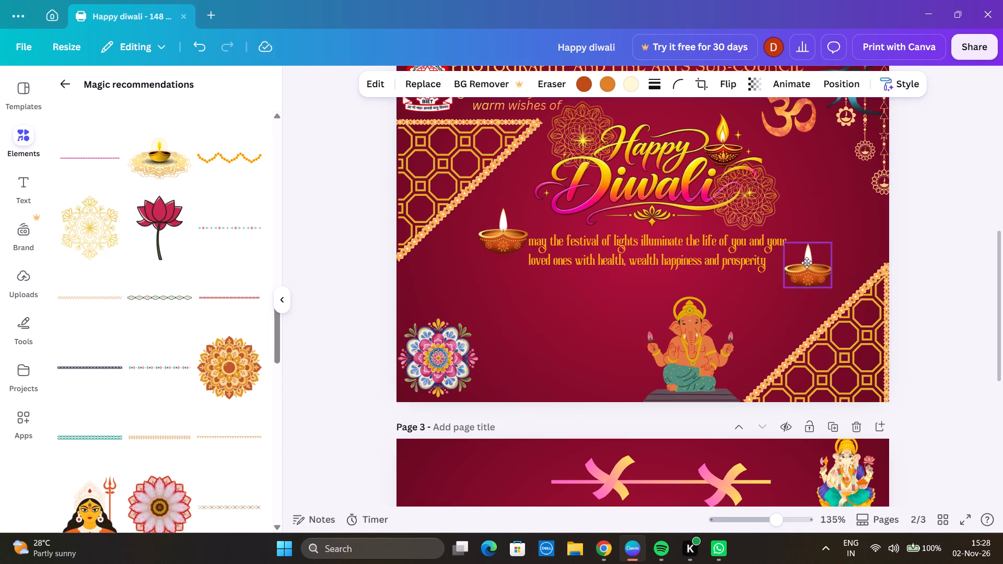
drag(807, 263, 777, 279)
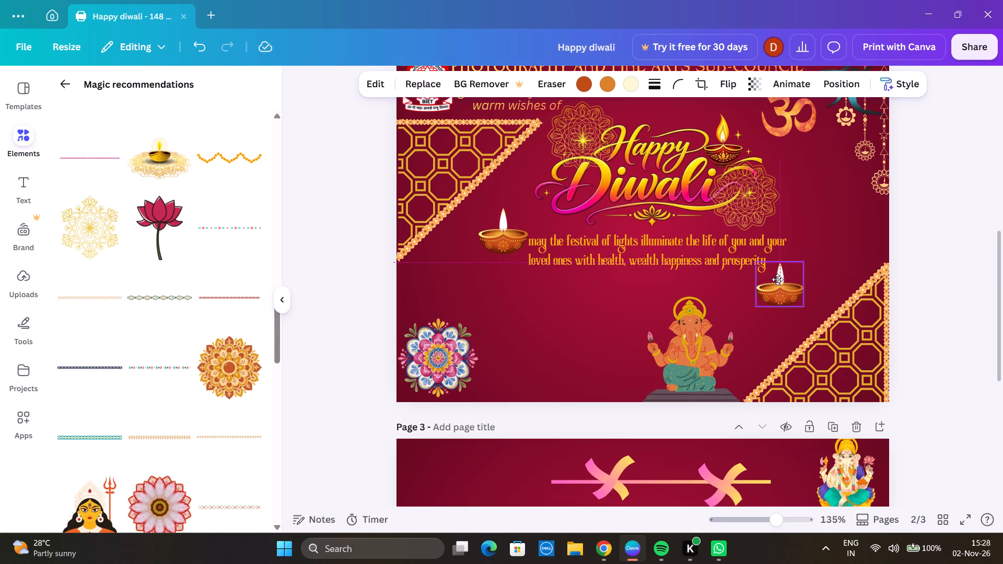
drag(777, 279, 778, 277)
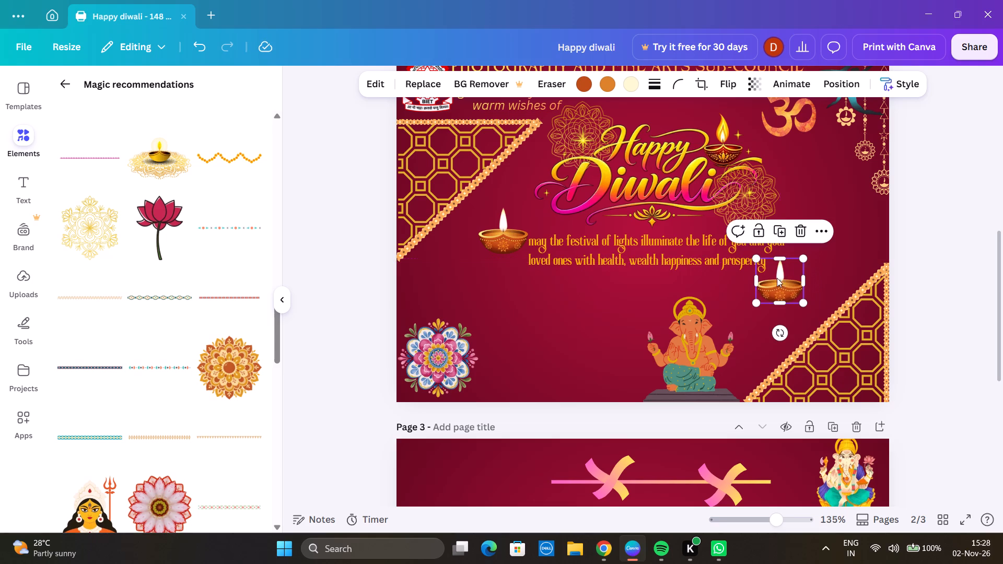
drag(503, 229, 498, 242)
drag(767, 281, 791, 261)
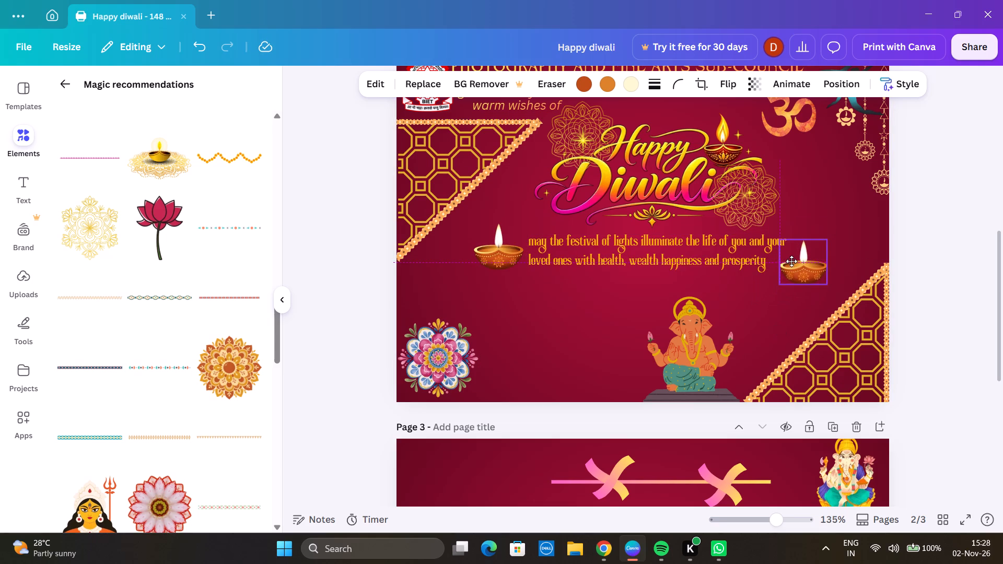
drag(791, 261, 791, 258)
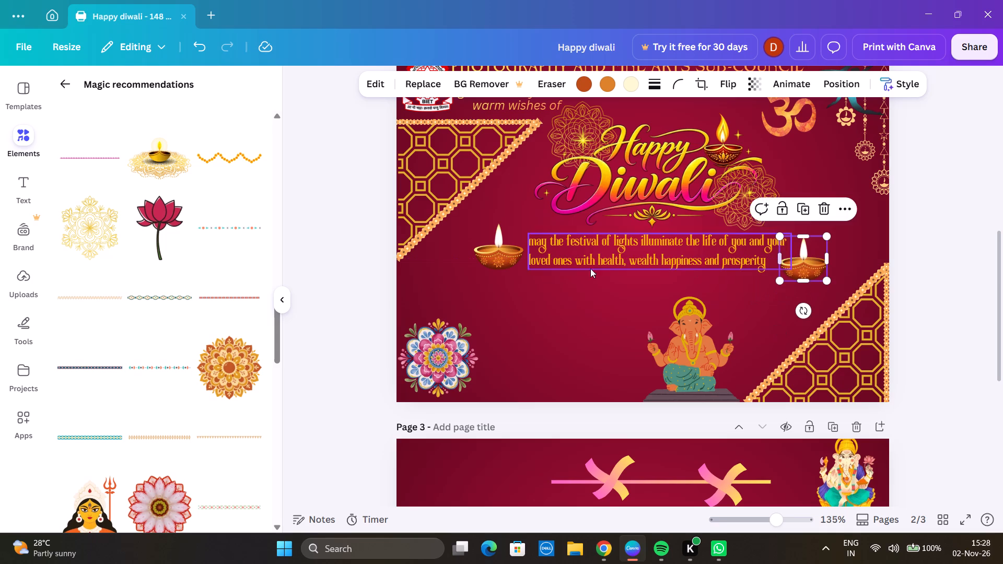
click(361, 260)
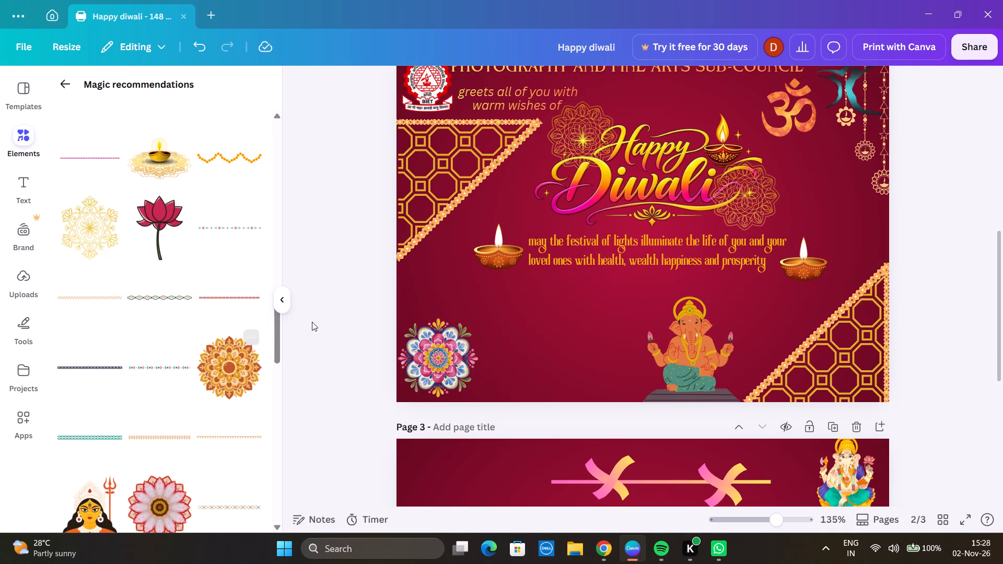
Lower the left diya lamp level with the right one, leaving a small gap before the blessing text.
drag(483, 249, 483, 251)
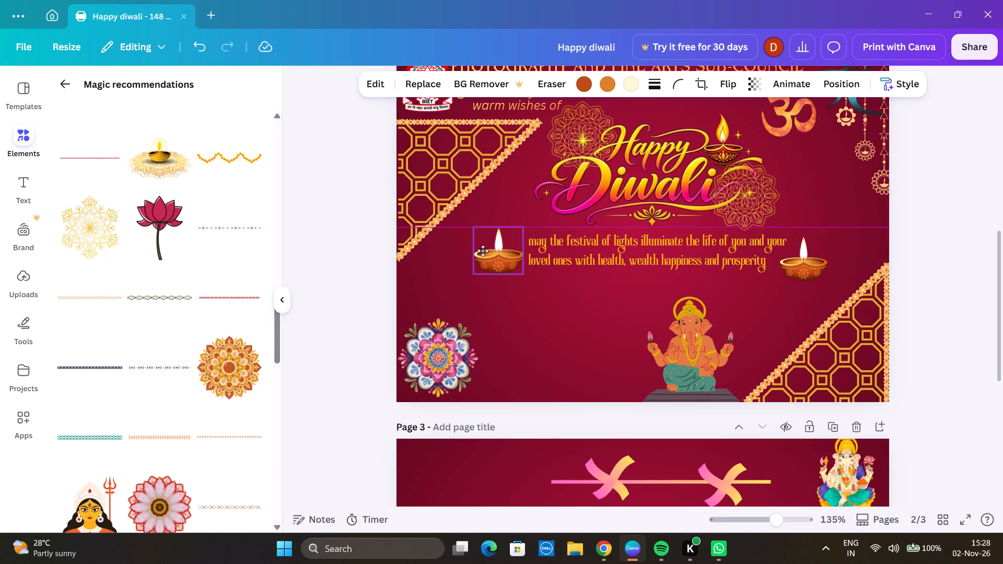
drag(483, 251, 484, 258)
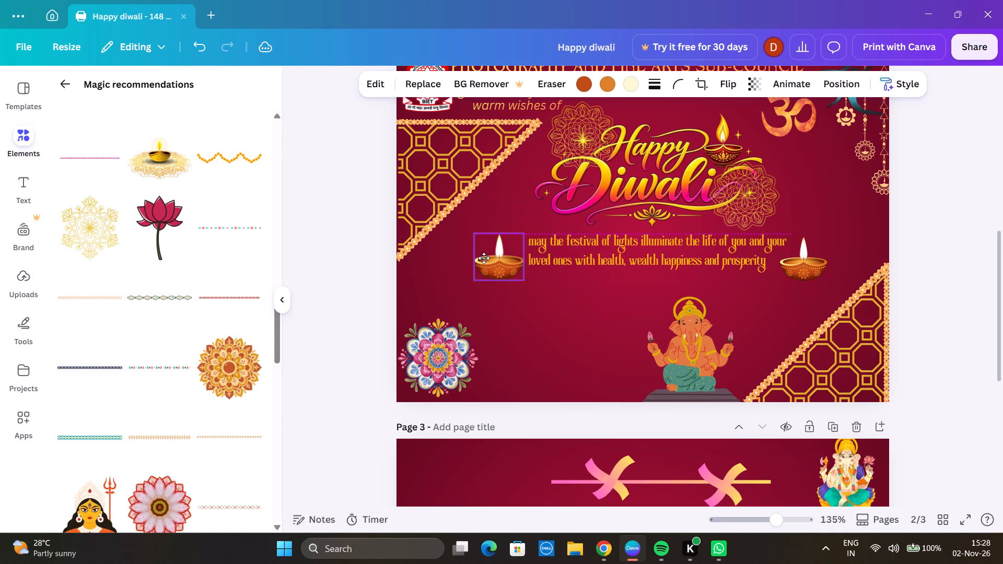
drag(484, 258, 484, 262)
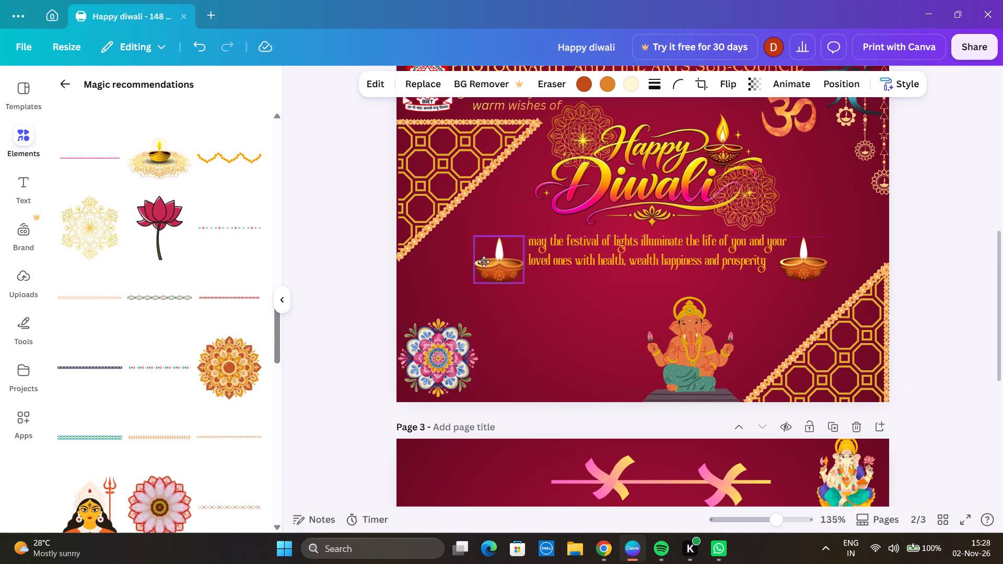
drag(484, 262, 489, 259)
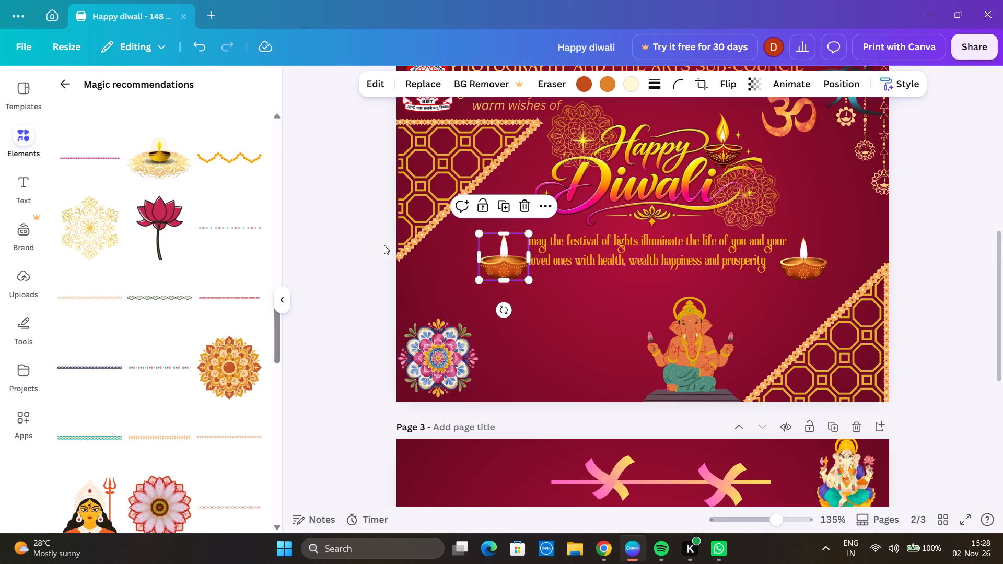
click(343, 240)
drag(497, 258, 492, 258)
click(328, 252)
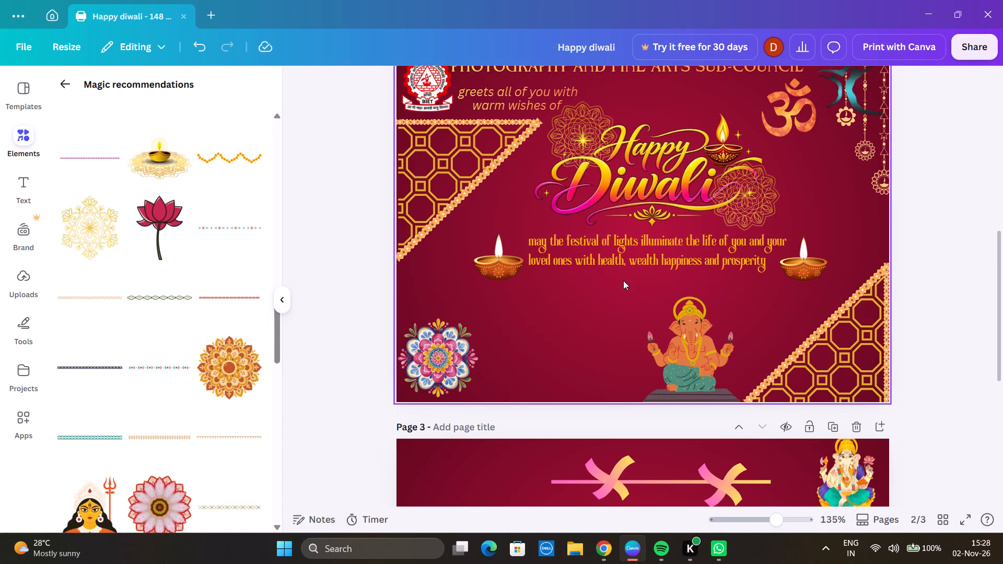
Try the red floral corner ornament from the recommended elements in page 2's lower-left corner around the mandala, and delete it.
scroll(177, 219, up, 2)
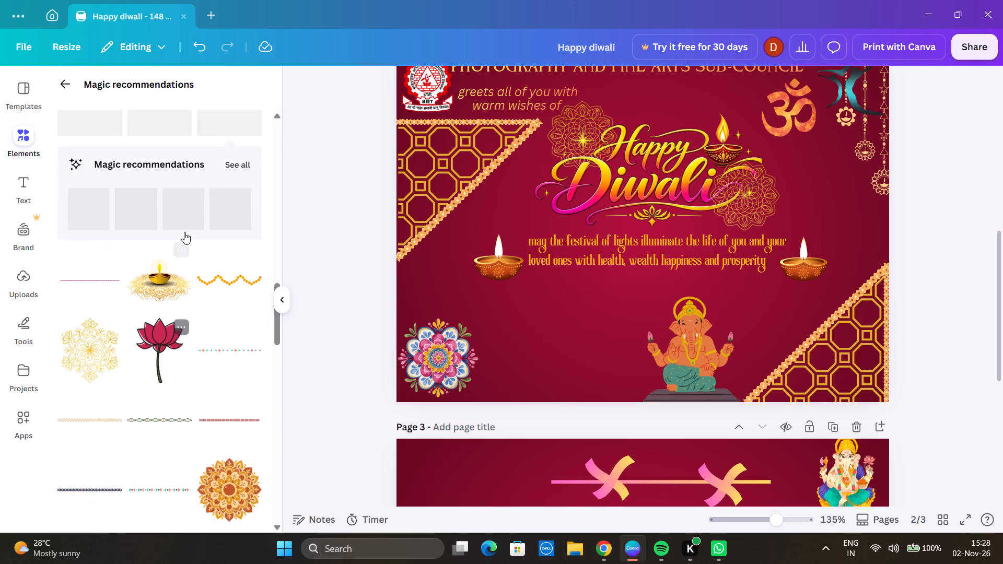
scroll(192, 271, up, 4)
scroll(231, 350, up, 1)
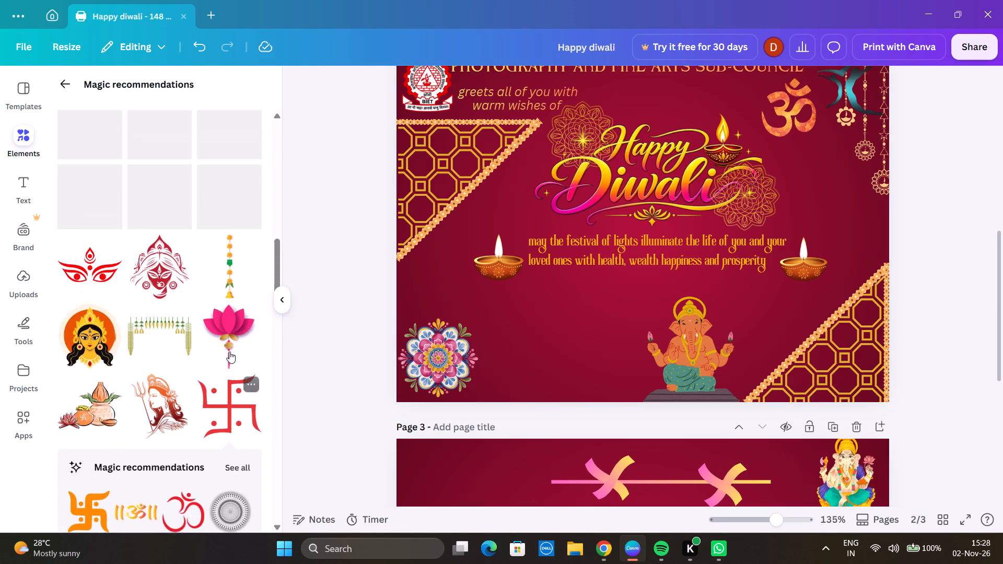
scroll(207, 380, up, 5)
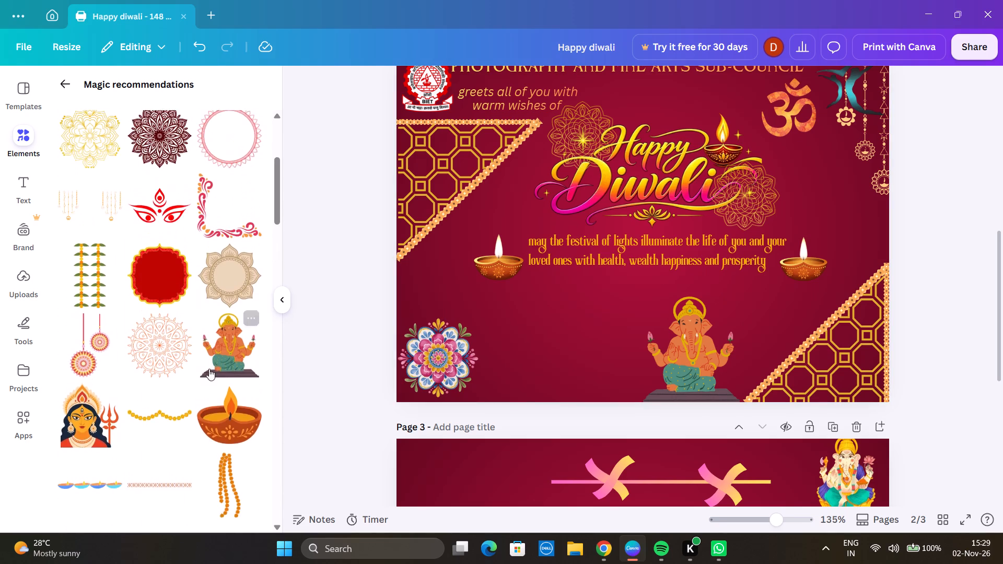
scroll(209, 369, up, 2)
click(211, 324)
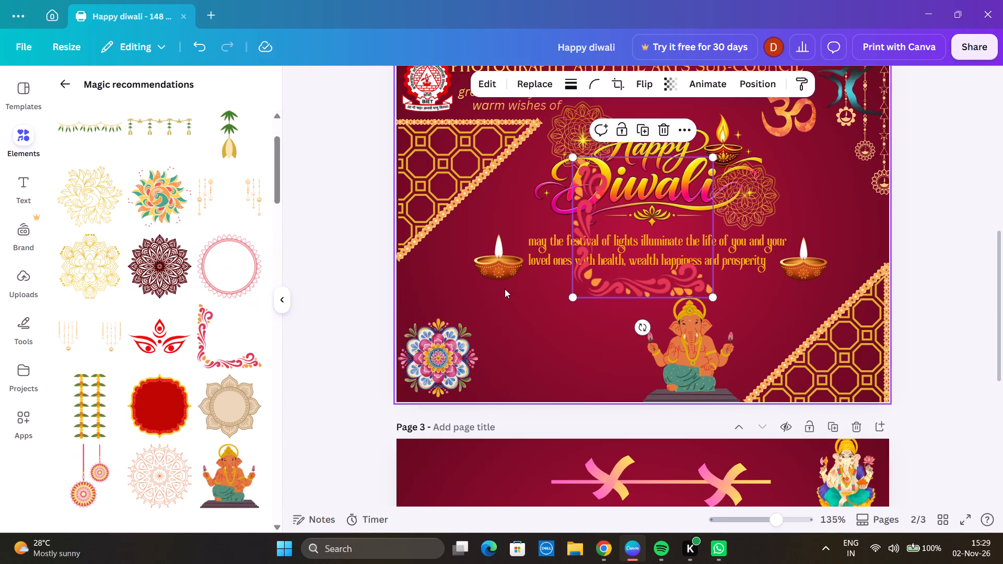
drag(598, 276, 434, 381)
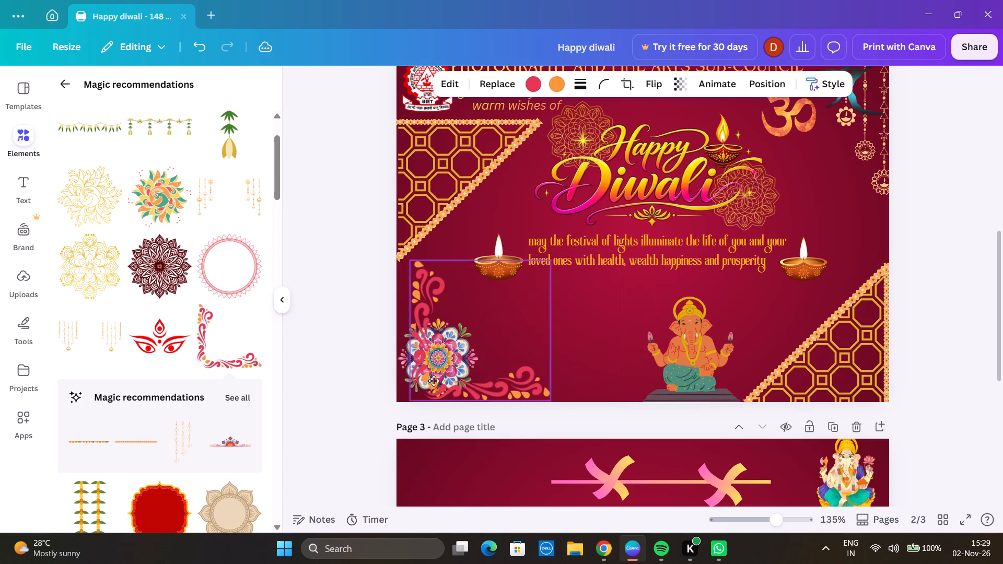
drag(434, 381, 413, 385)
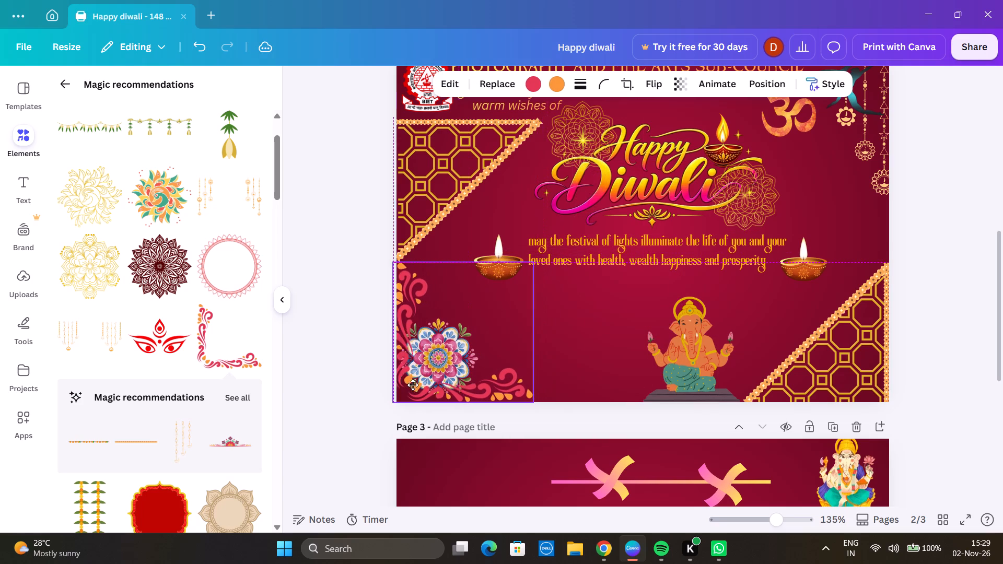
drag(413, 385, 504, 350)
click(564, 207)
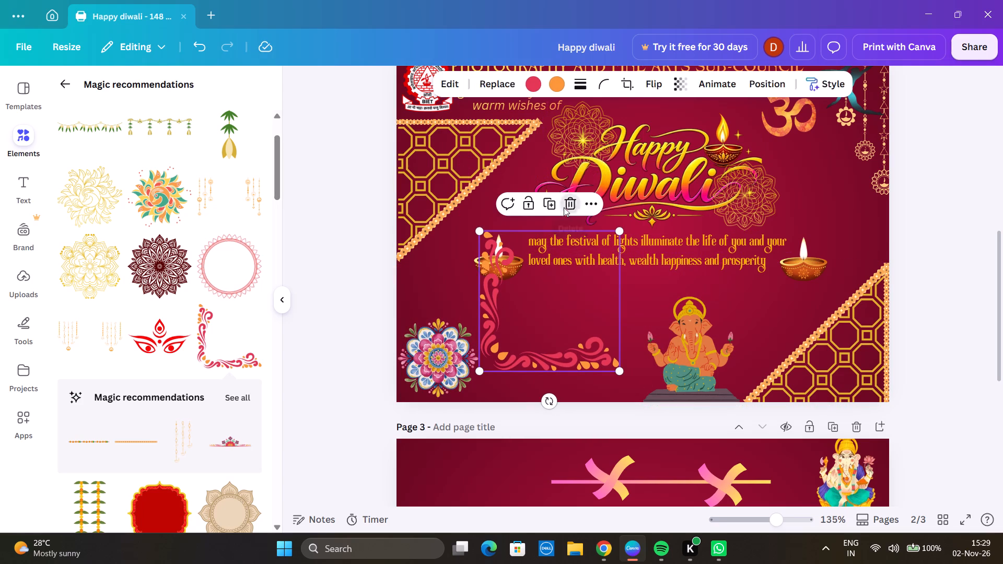
Delete the lattice triangle in page 2's lower-right corner together with its diagonal and vertical border strips.
scroll(331, 366, up, 2)
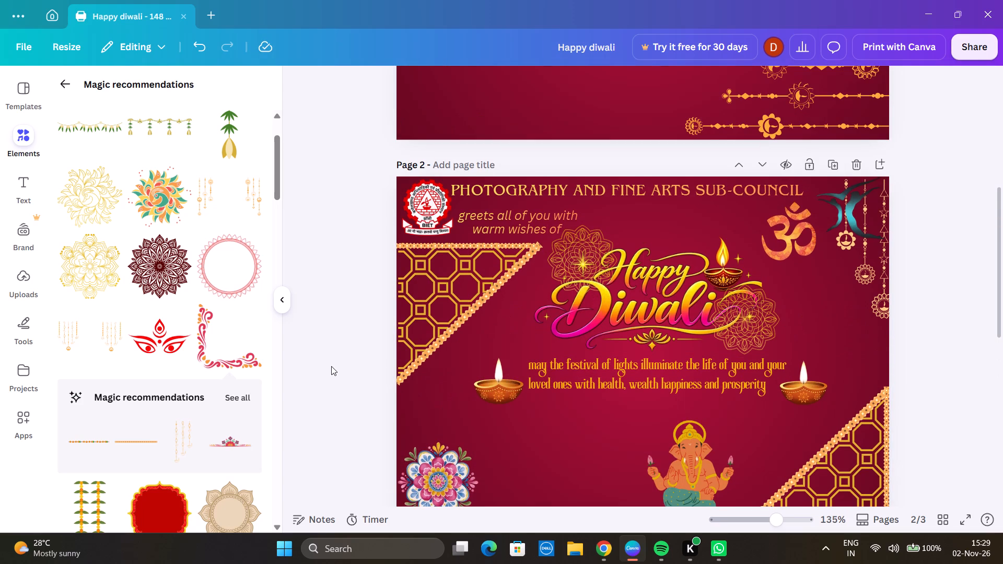
scroll(352, 373, down, 2)
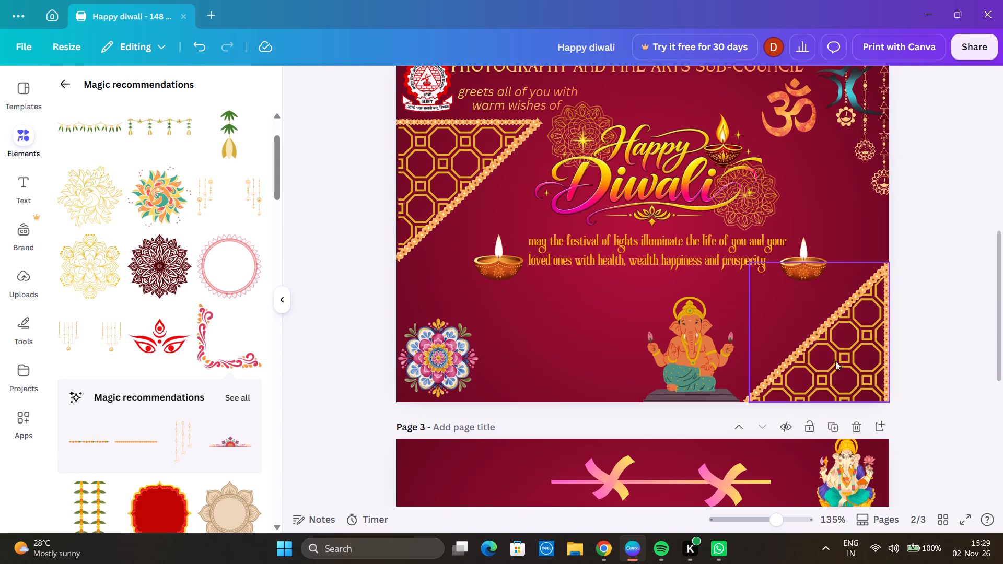
click(841, 362)
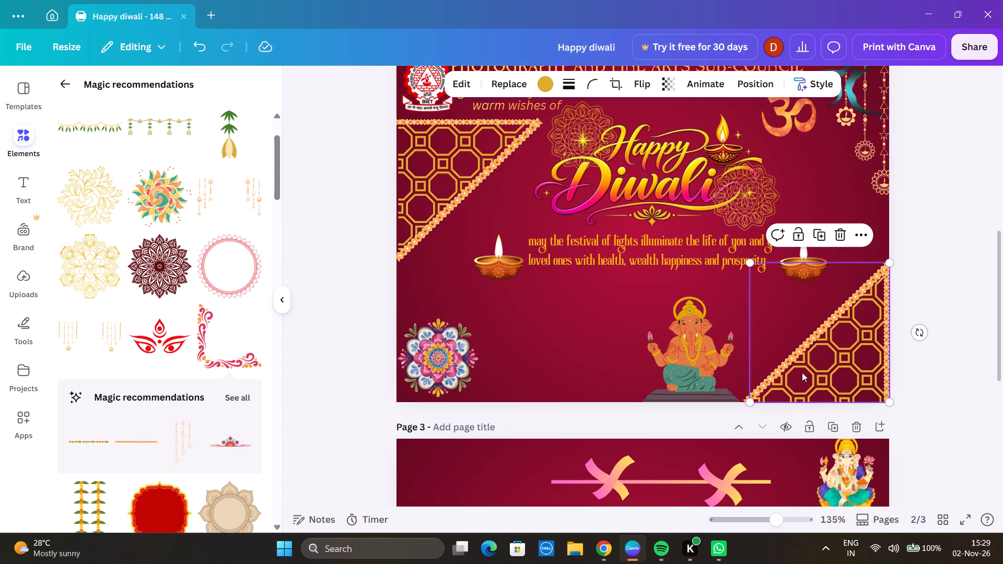
click(834, 231)
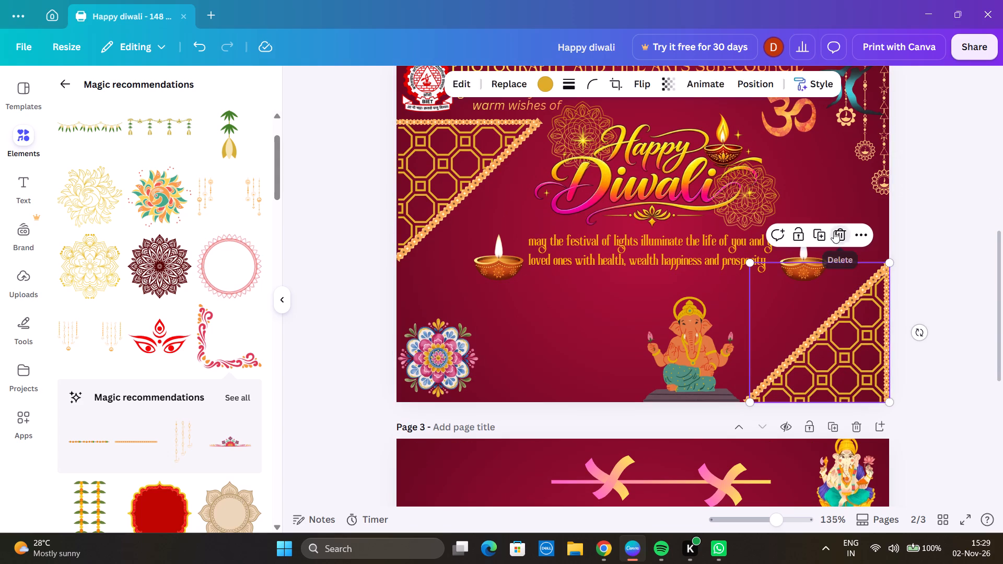
click(839, 314)
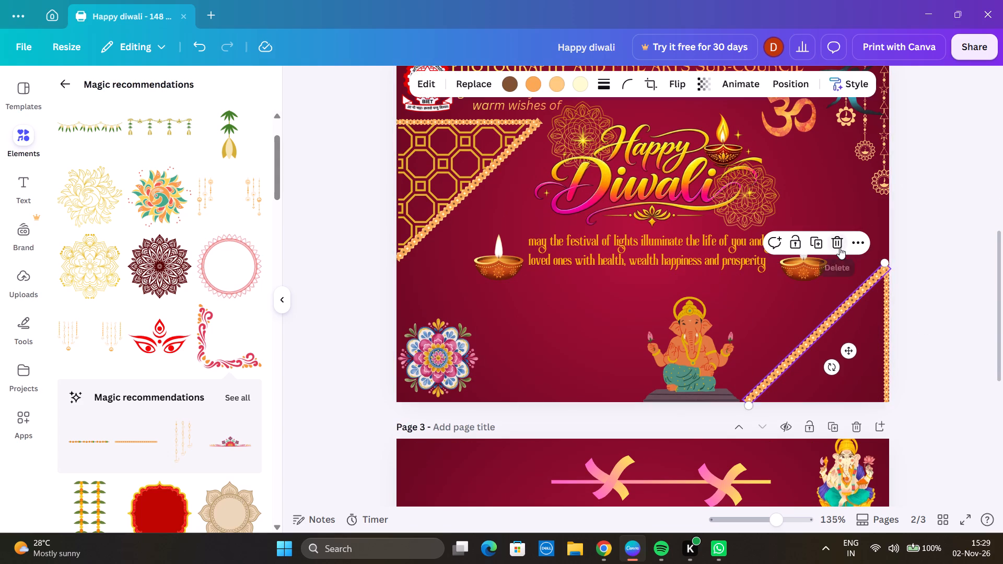
click(839, 248)
click(886, 298)
click(911, 232)
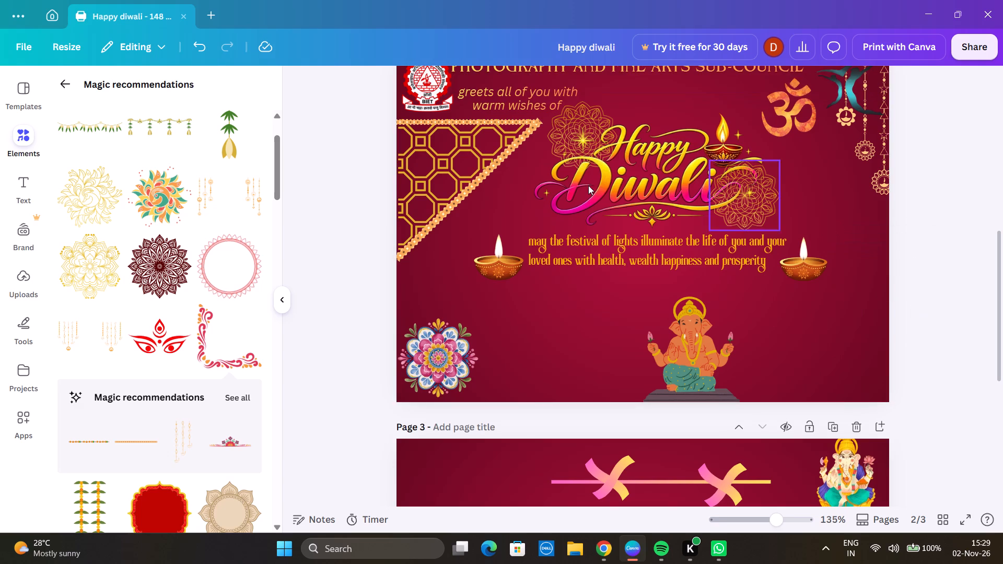
Delete the lattice triangle at page 2's upper left together with its diagonal and horizontal border strips.
click(434, 160)
click(481, 283)
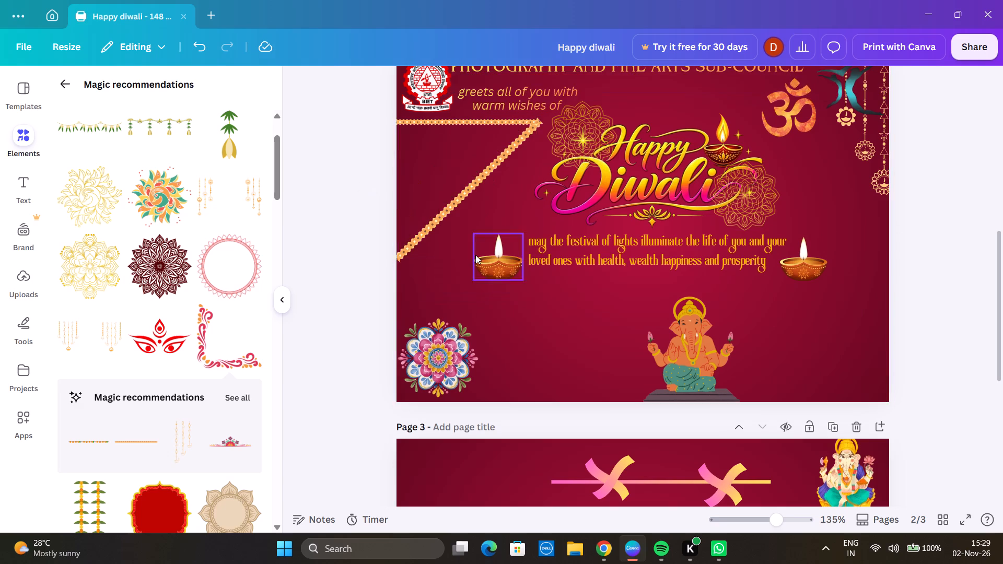
click(452, 202)
click(491, 277)
click(467, 123)
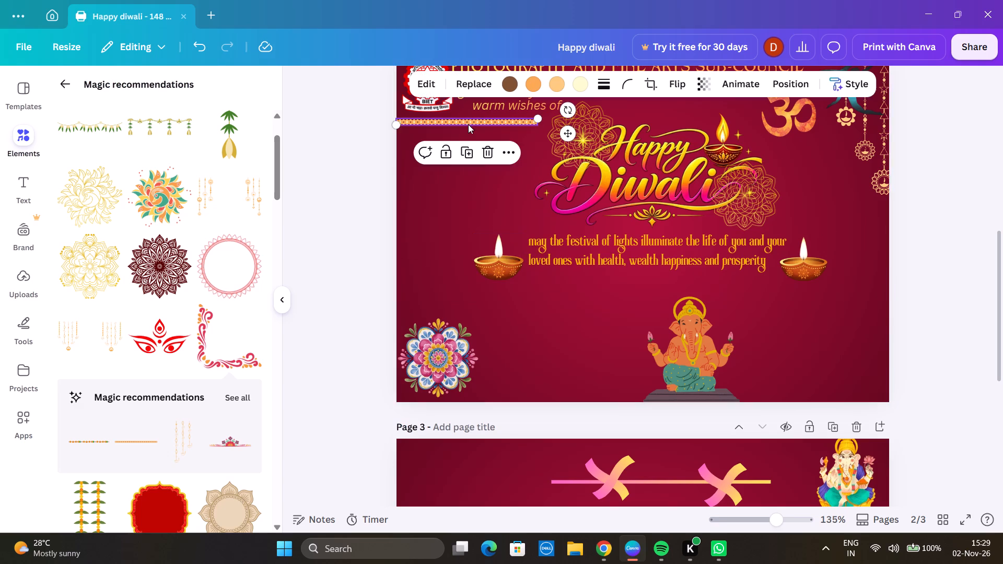
click(485, 150)
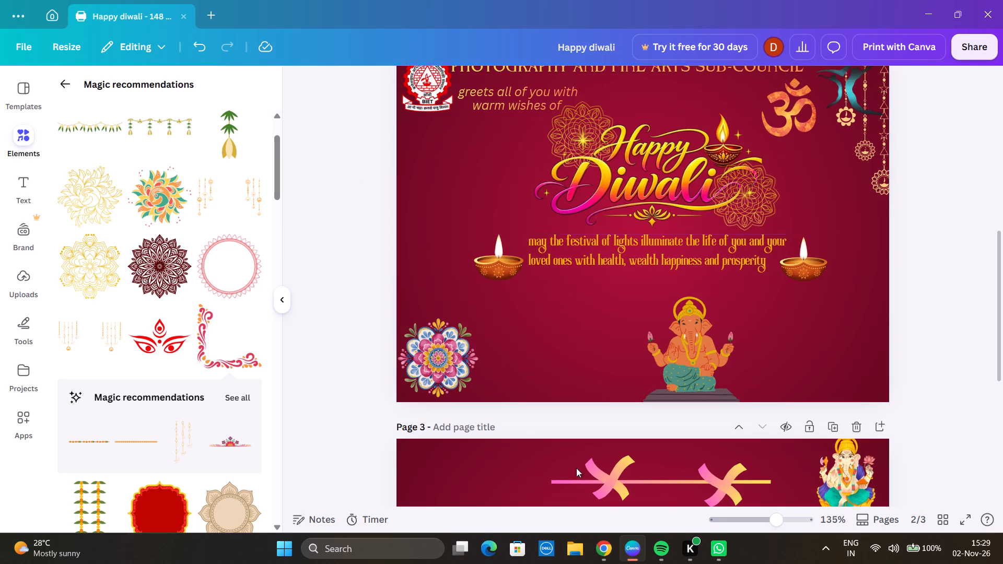
Move the orange sun-and-moon beaded ornament from page 1's right edge onto the left side of page 2.
scroll(517, 405, up, 4)
scroll(520, 399, down, 2)
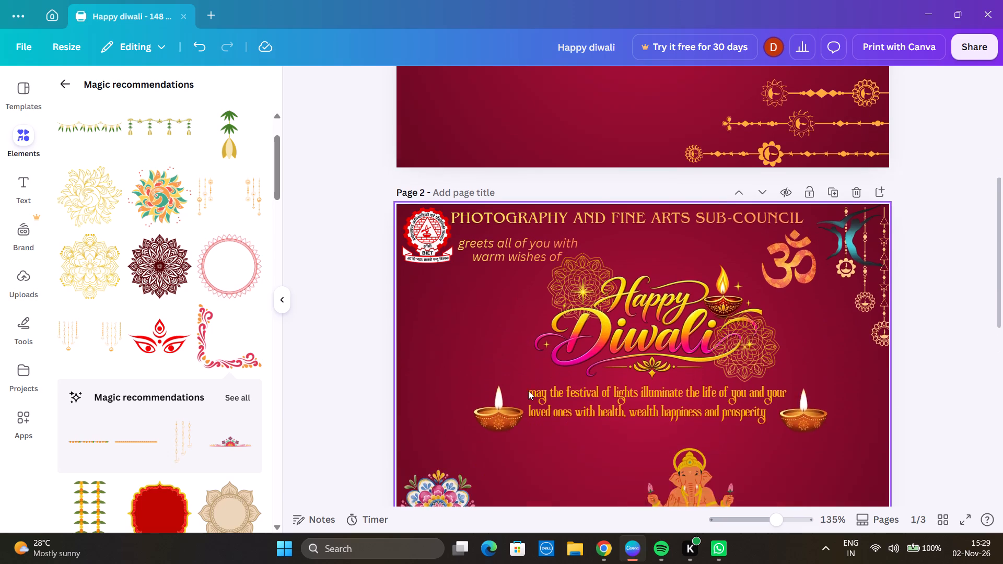
scroll(528, 391, up, 2)
scroll(528, 391, down, 3)
scroll(528, 391, up, 5)
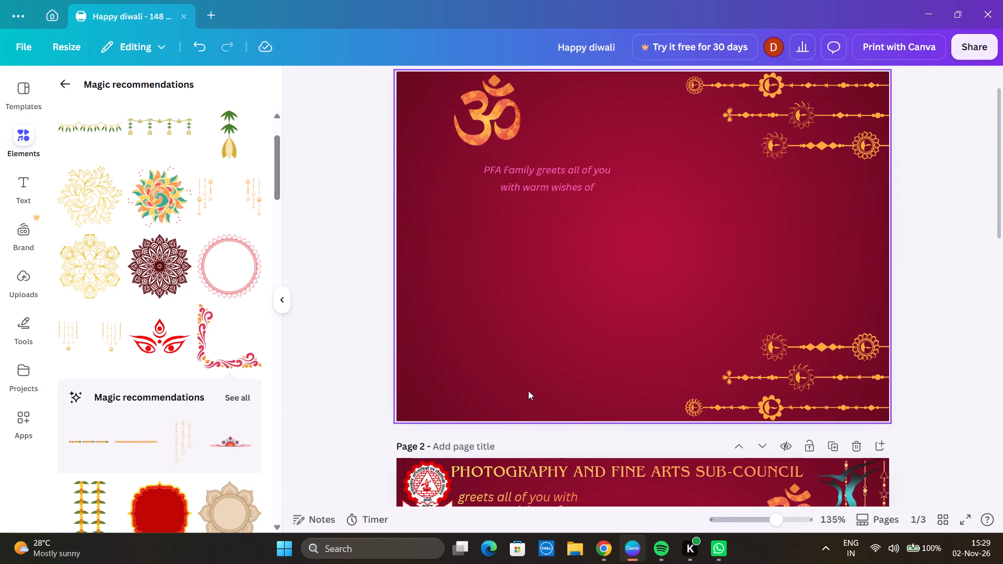
scroll(528, 391, down, 2)
click(797, 291)
drag(797, 291, 788, 368)
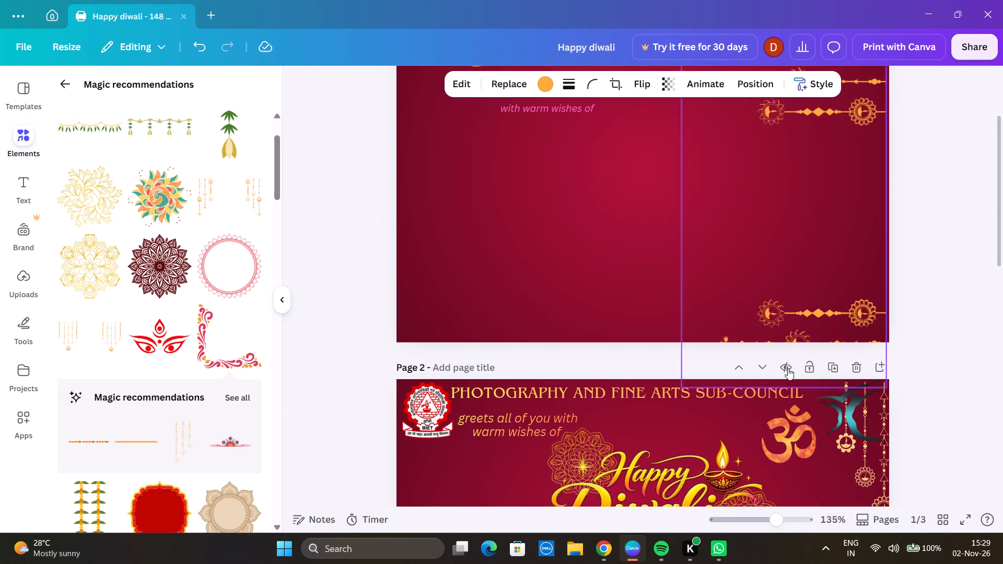
drag(788, 368, 522, 353)
scroll(712, 401, down, 5)
scroll(622, 344, up, 3)
scroll(521, 352, down, 2)
scroll(522, 353, up, 1)
Rotate the beaded ornament half a turn so its strands run horizontally from page 2's left side.
drag(381, 227, 588, 226)
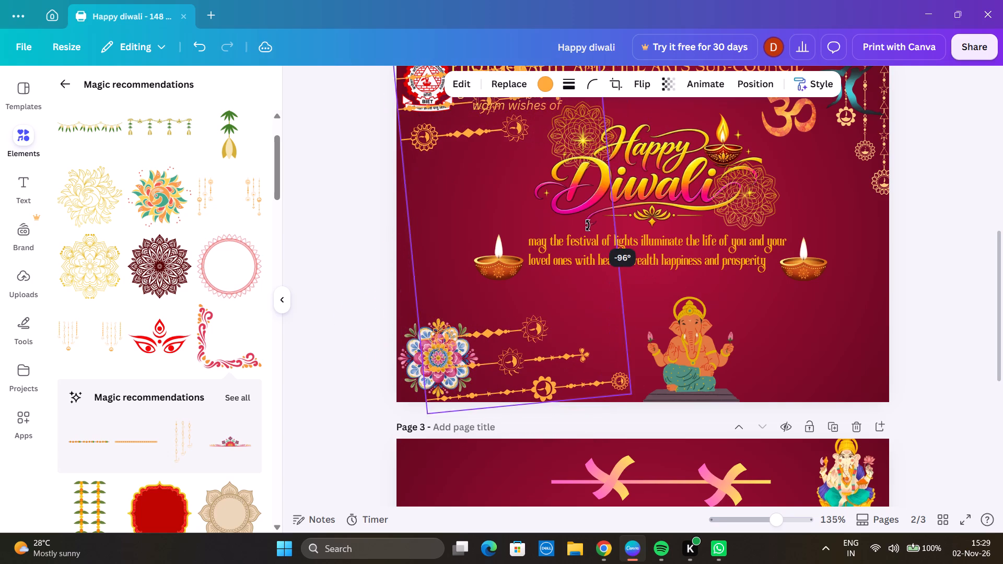
drag(588, 226, 590, 231)
scroll(569, 255, up, 2)
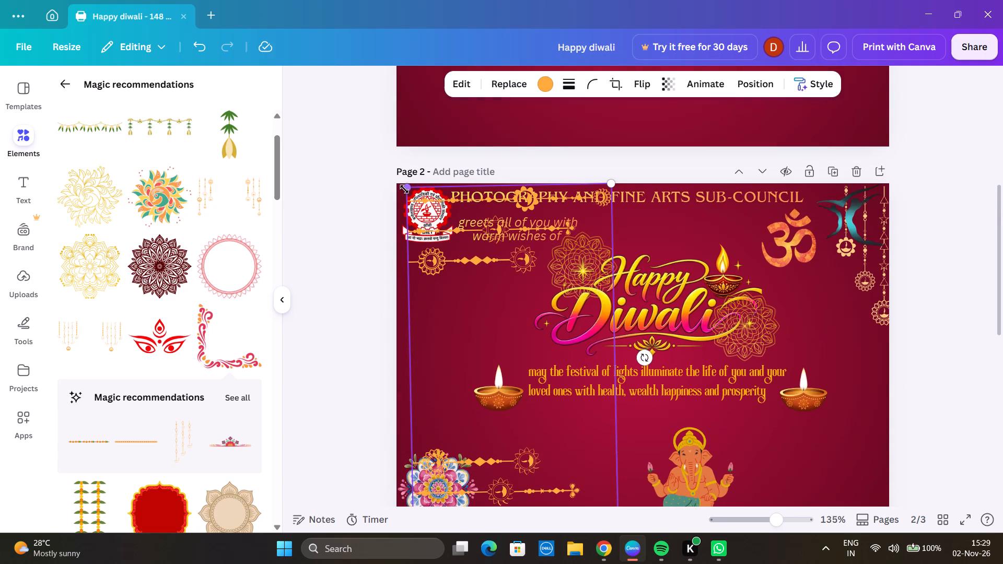
drag(644, 352, 643, 357)
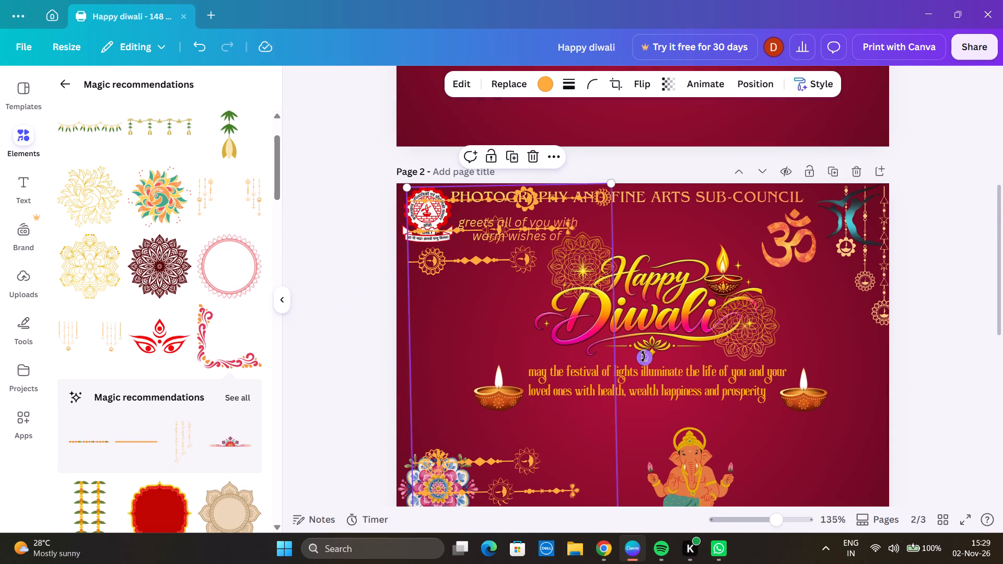
drag(643, 357, 642, 357)
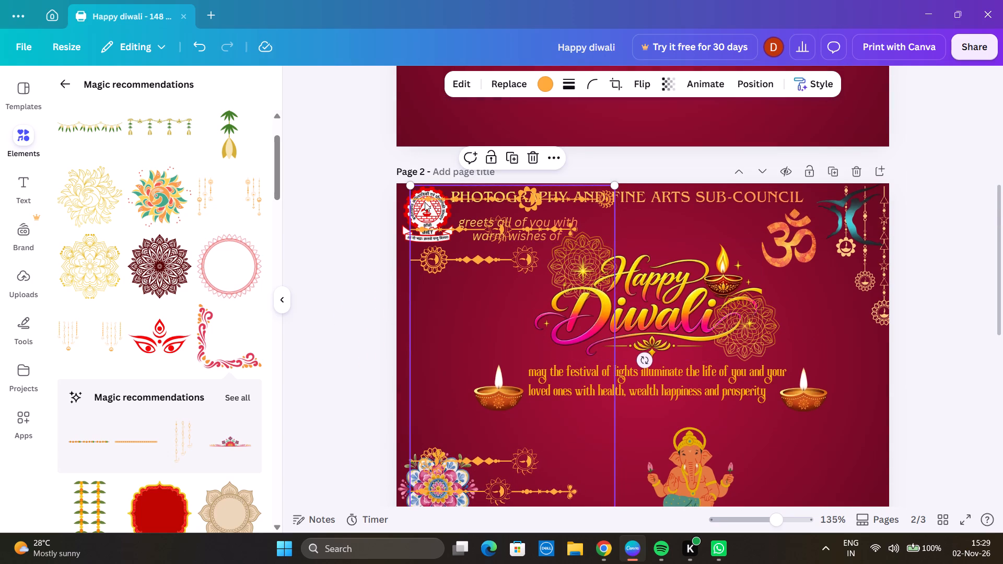
Enlarge the beaded ornament to about 135% of its size and shift its lower strands above the mandala.
drag(413, 187, 284, 92)
scroll(374, 298, down, 2)
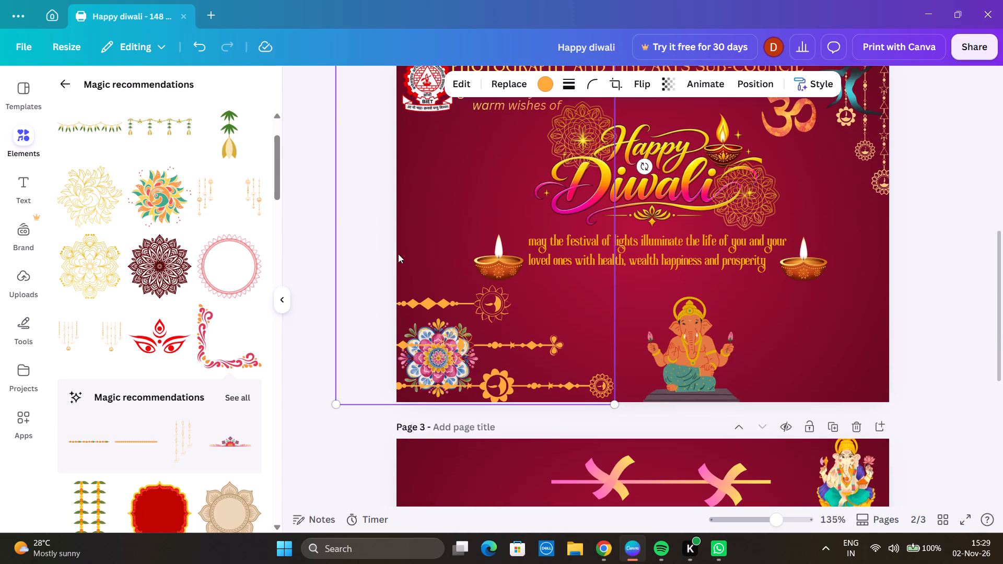
drag(439, 350, 484, 345)
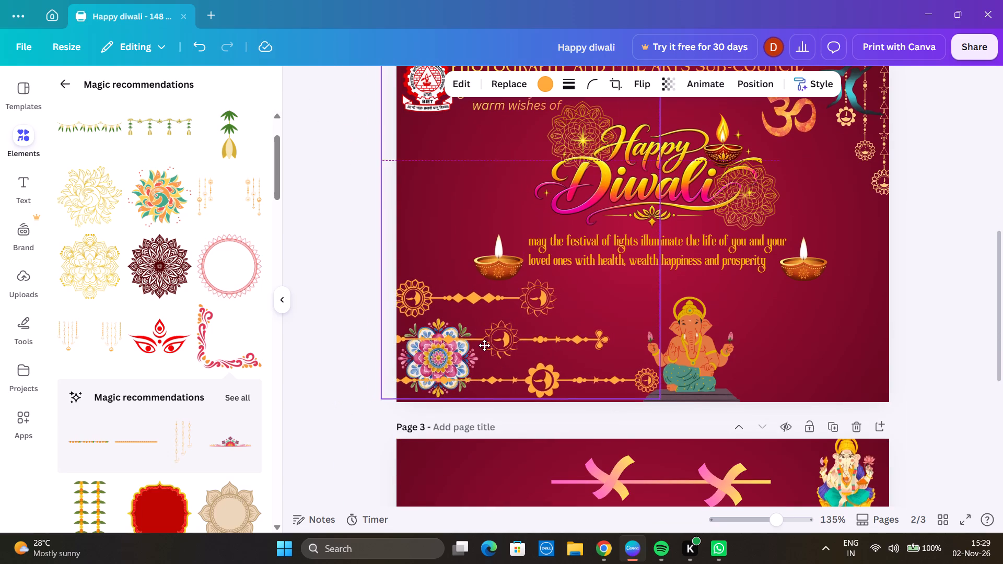
drag(484, 345, 465, 276)
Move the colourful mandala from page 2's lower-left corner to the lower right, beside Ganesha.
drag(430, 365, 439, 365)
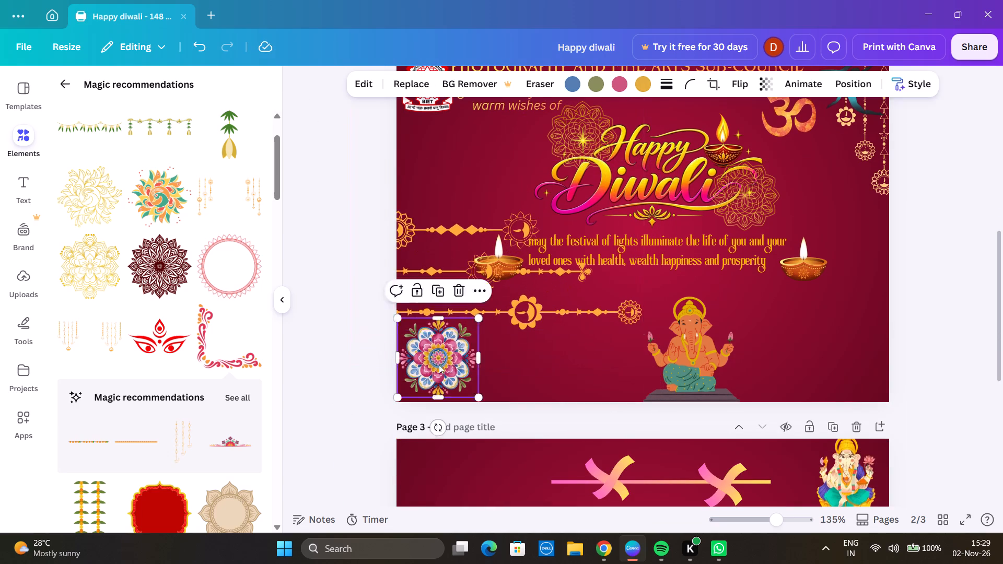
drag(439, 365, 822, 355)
Place the beaded ornament flush with page 2's left edge so its three lower strands fill the lower-left corner.
drag(450, 284, 452, 363)
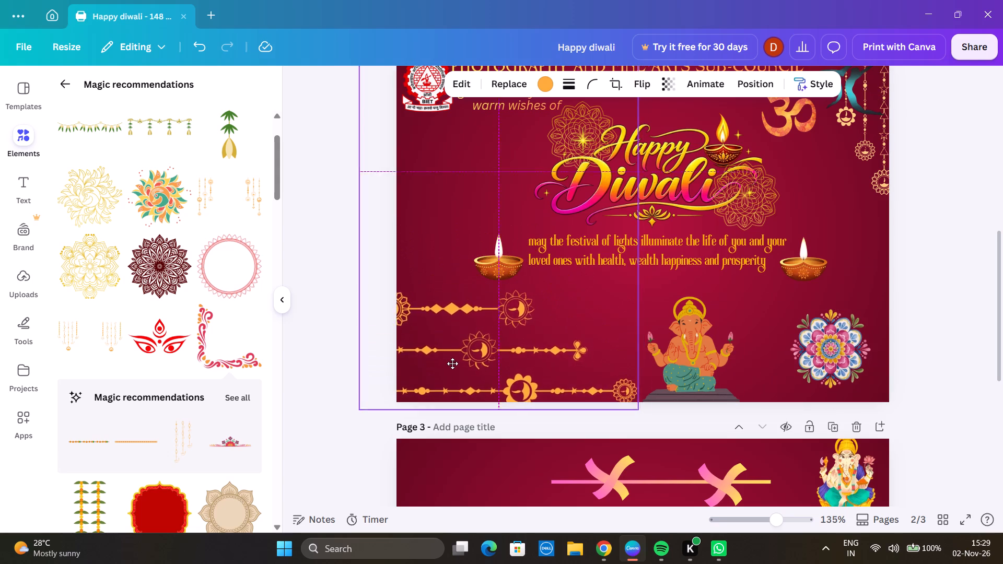
drag(452, 363, 485, 357)
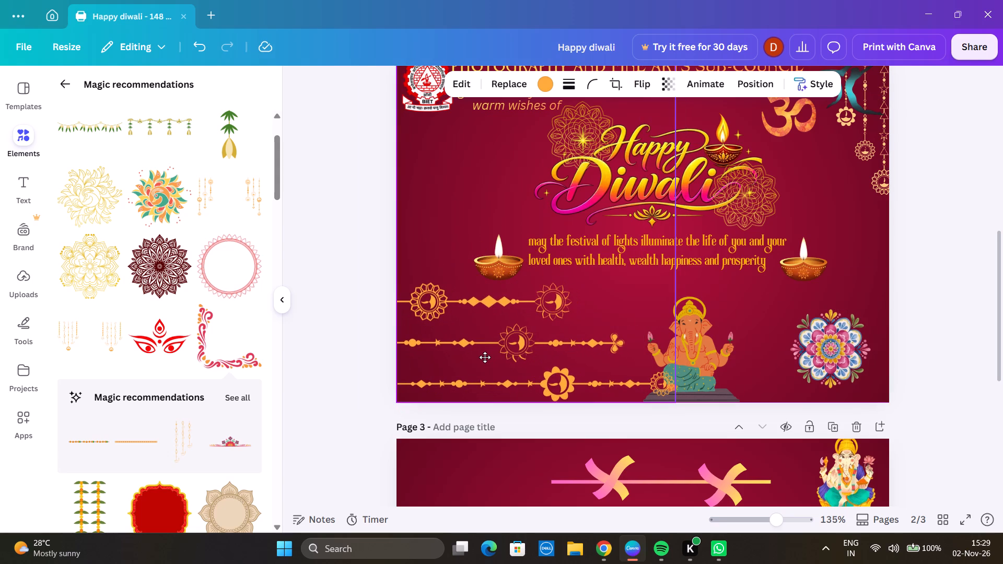
drag(485, 357, 483, 357)
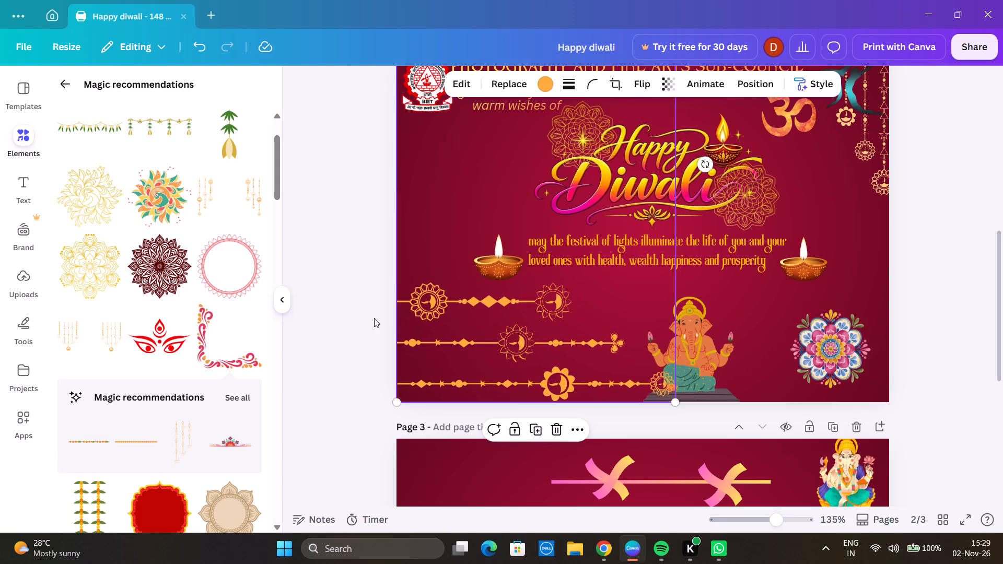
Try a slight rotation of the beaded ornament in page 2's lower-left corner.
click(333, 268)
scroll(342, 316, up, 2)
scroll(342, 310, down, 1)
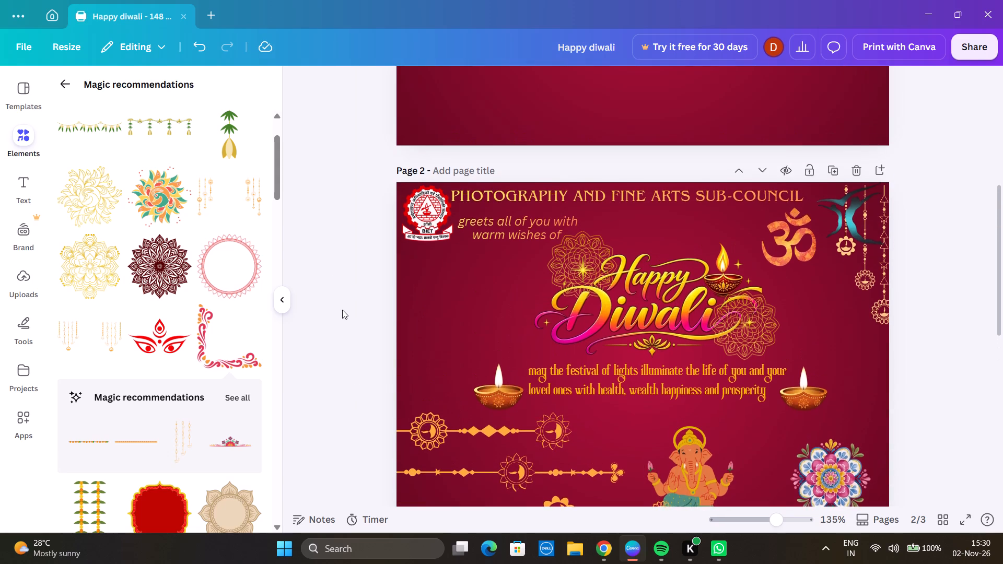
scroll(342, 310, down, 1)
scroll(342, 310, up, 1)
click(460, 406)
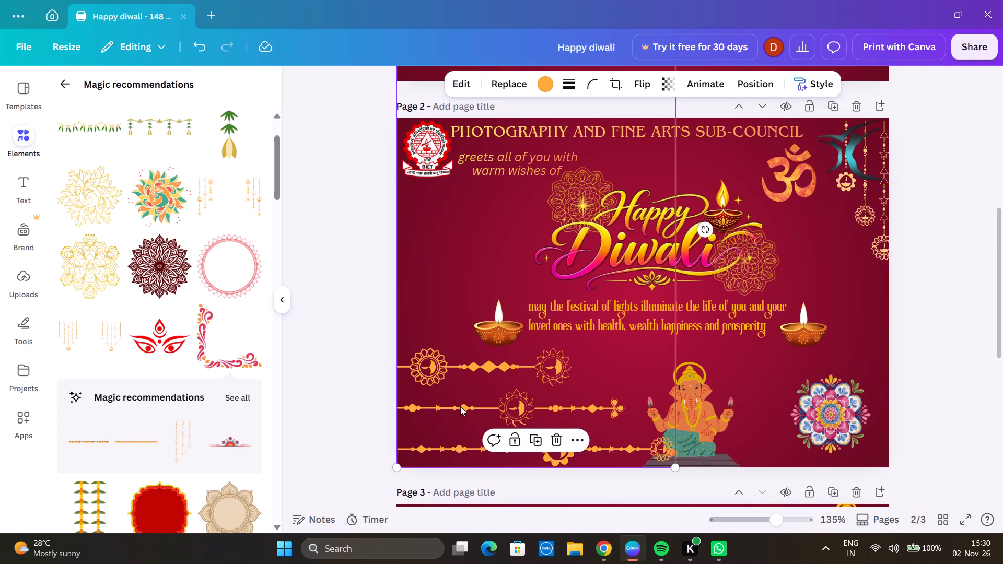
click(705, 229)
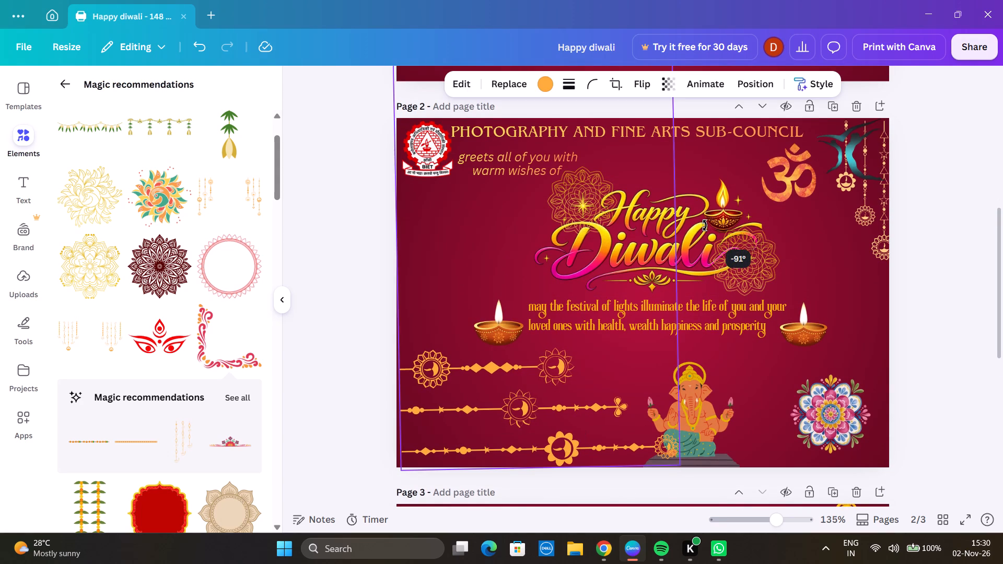
Move Ganesha to the left of the Happy Diwali title, above the left diya lamp.
drag(703, 402, 672, 340)
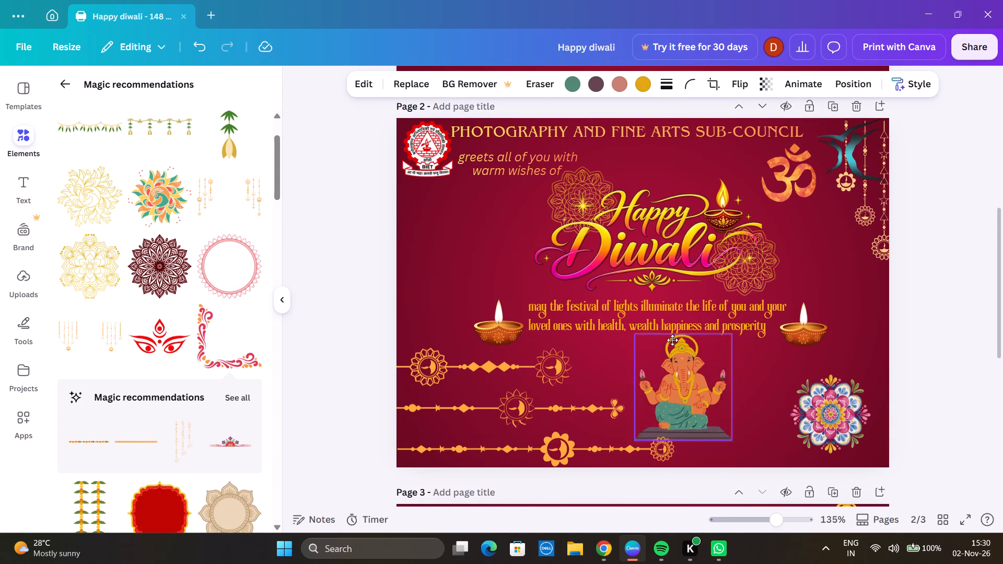
drag(672, 340, 494, 238)
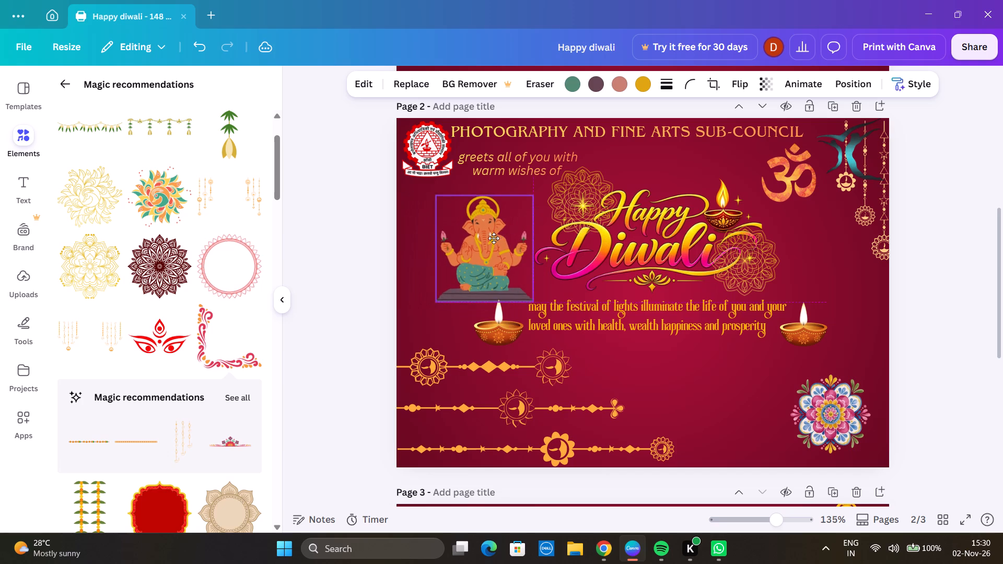
drag(494, 238, 494, 239)
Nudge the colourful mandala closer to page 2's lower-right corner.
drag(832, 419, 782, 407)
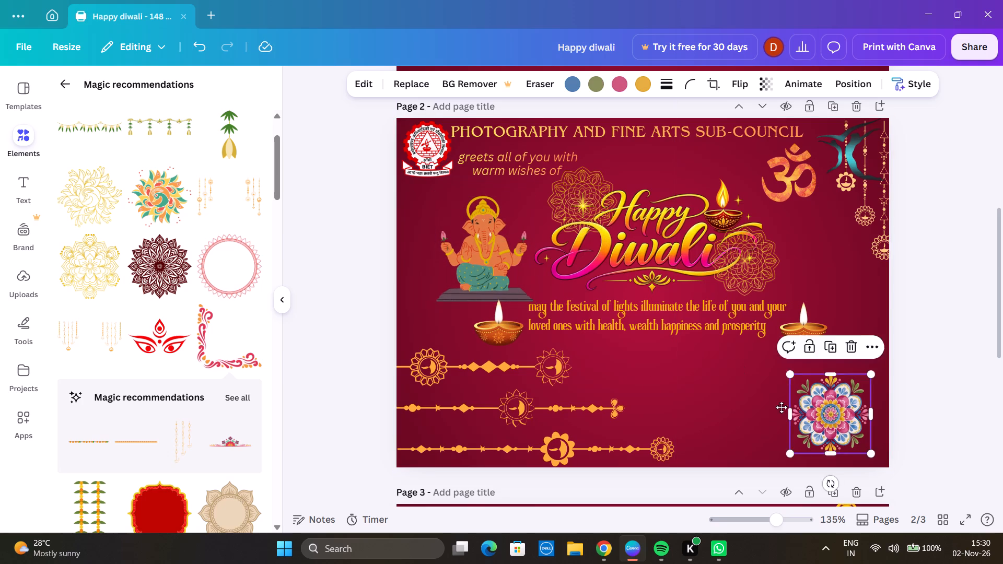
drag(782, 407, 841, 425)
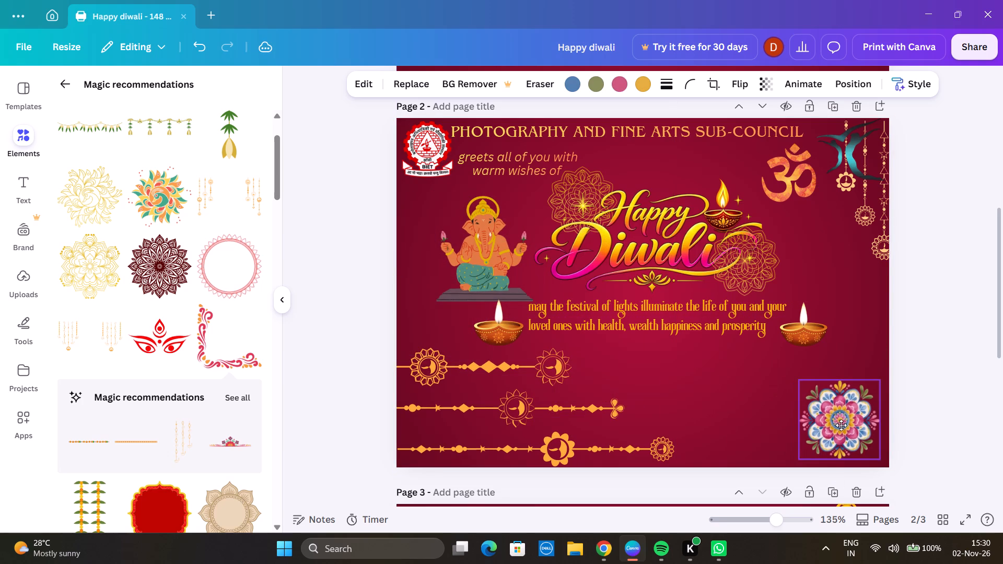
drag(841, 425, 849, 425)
Reposition the beaded ornament slightly lower in page 2's lower-left corner.
drag(472, 248, 720, 402)
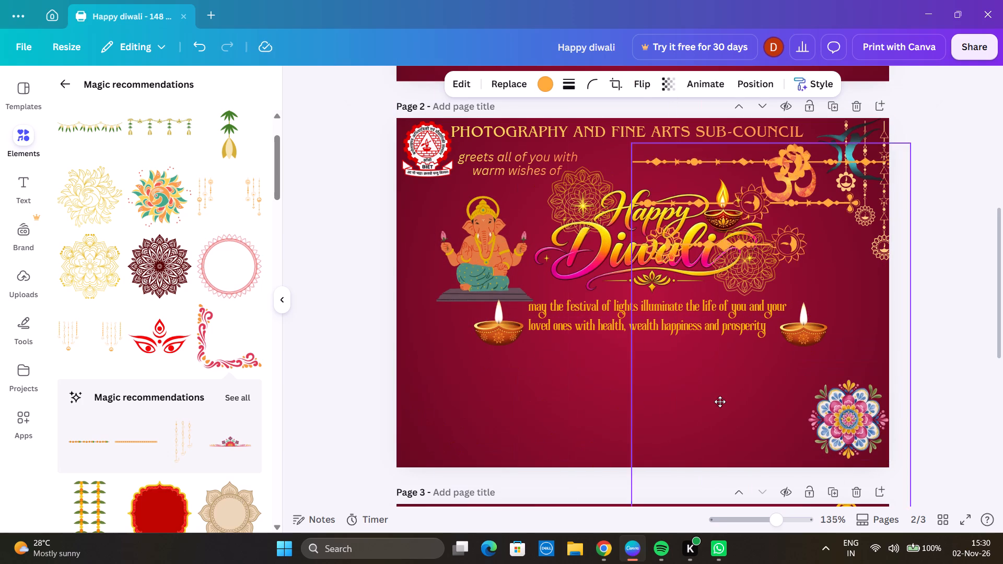
drag(720, 402, 471, 256)
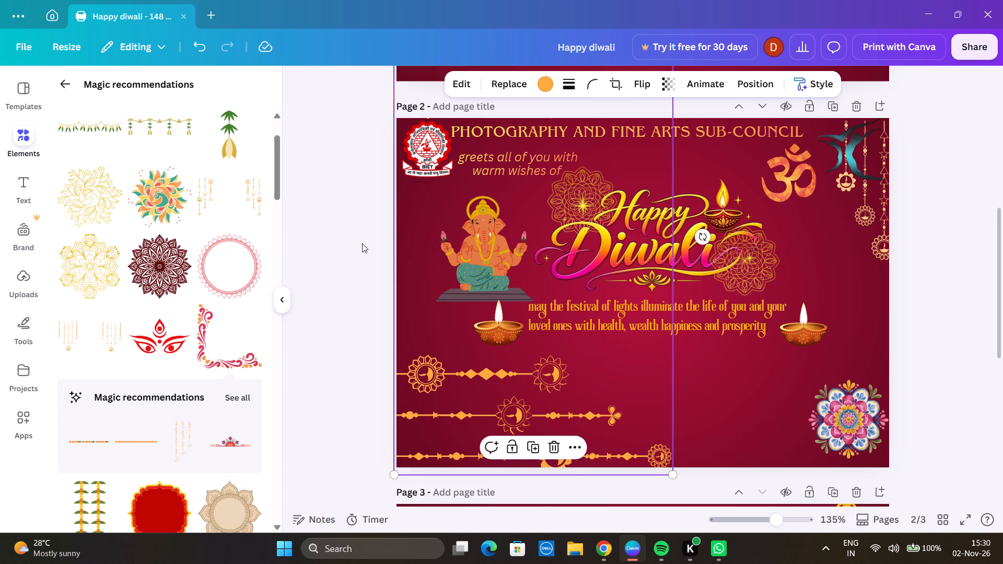
click(272, 221)
click(351, 268)
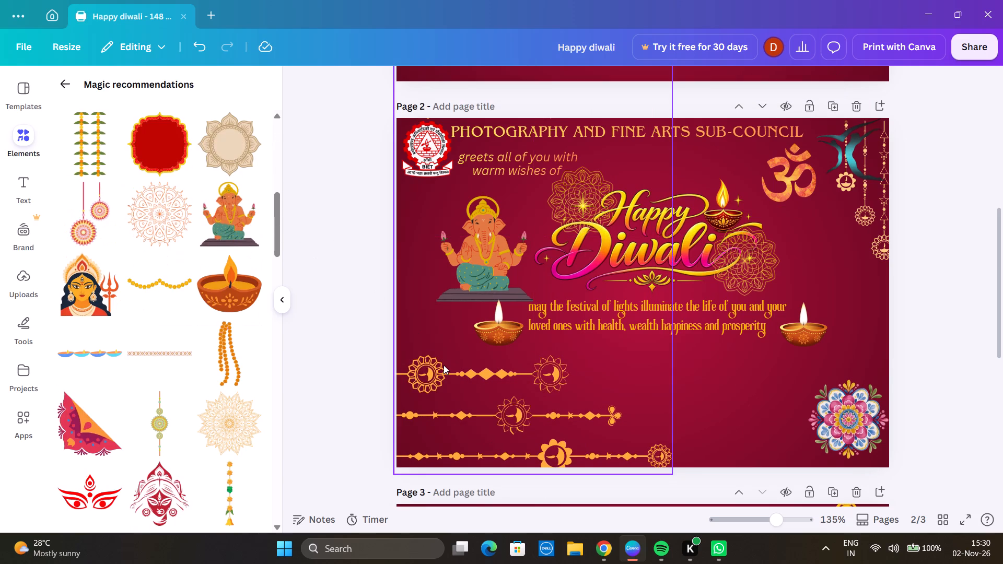
Move the colourful mandala from page 2 onto page 3.
drag(813, 406, 736, 405)
scroll(815, 408, down, 3)
scroll(734, 405, up, 2)
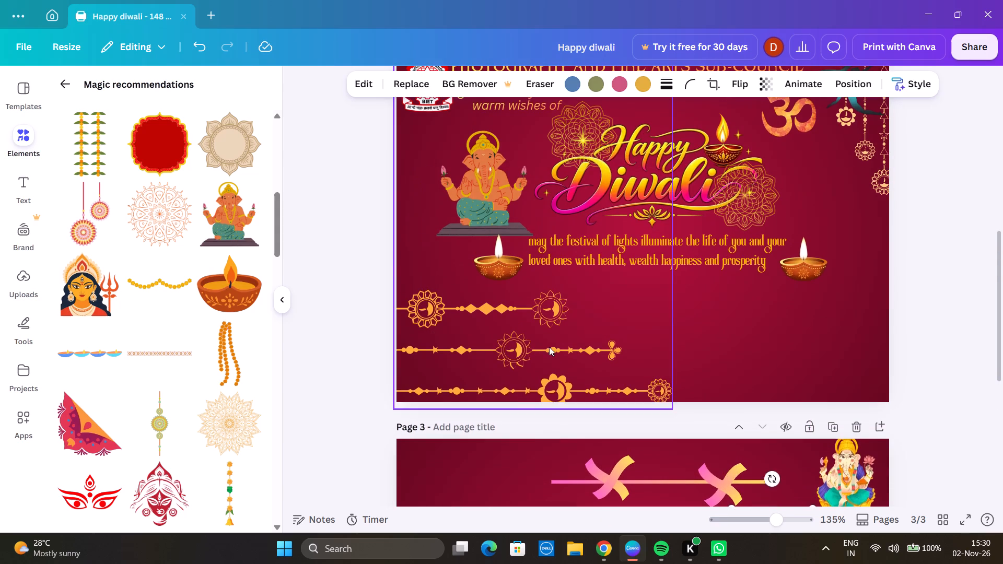
Copy the three-strand beaded ornament in page 2's lower-left corner and move the original toward the lower-right side.
click(481, 320)
click(573, 438)
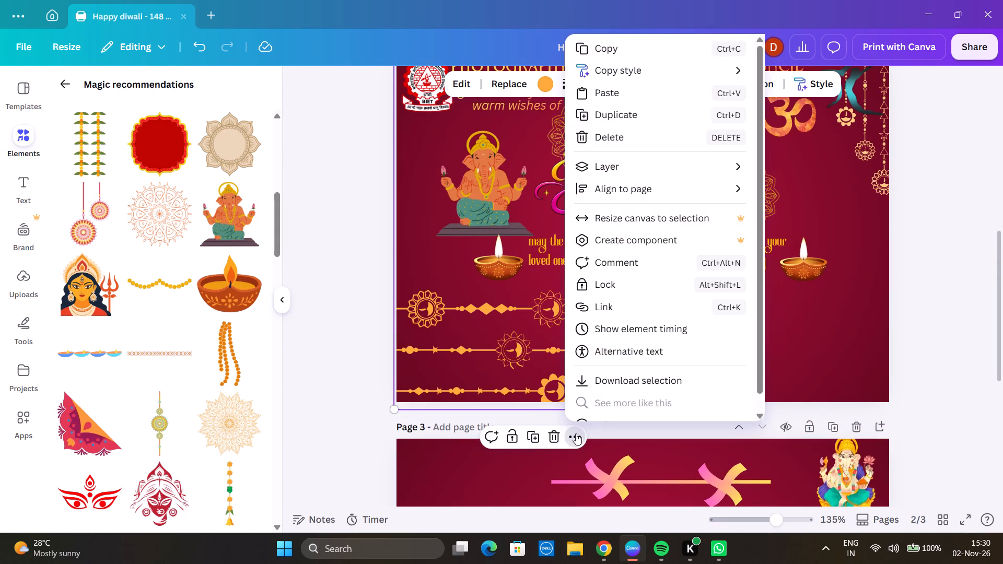
click(635, 54)
drag(479, 331, 665, 327)
Nudge the hanging lantern ornament in page 2's upper-right corner slightly inward from the page edge.
scroll(712, 345, up, 3)
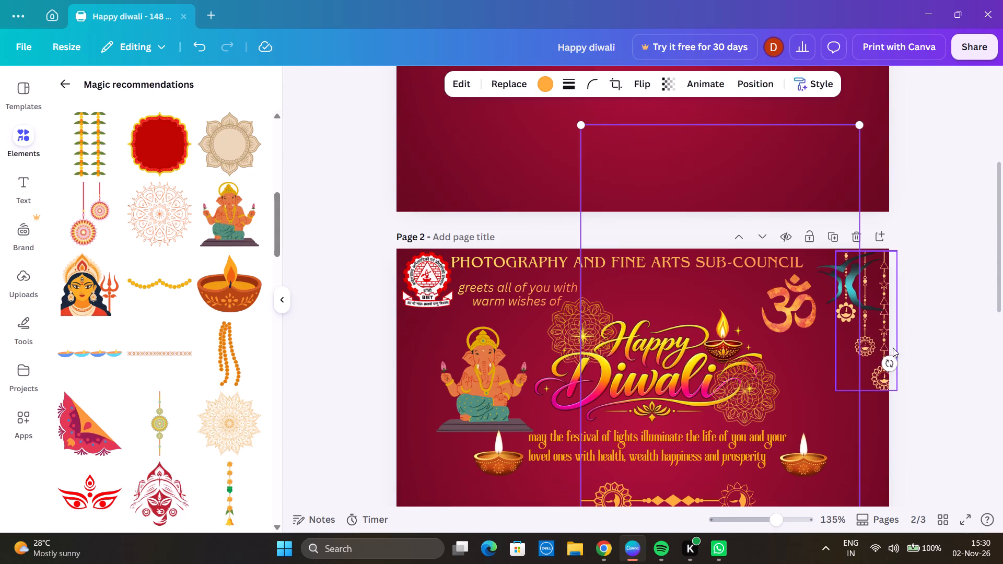
click(888, 374)
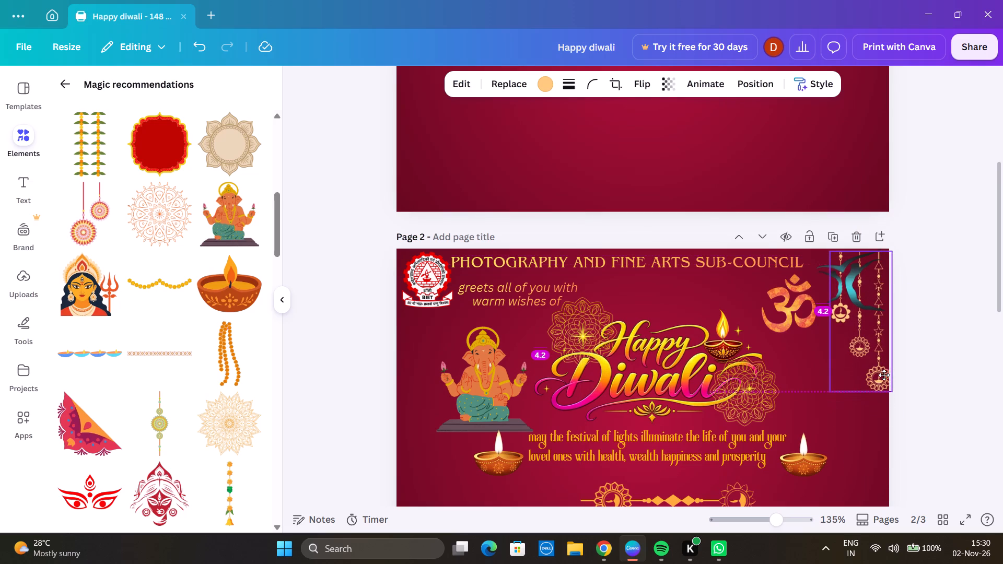
click(941, 350)
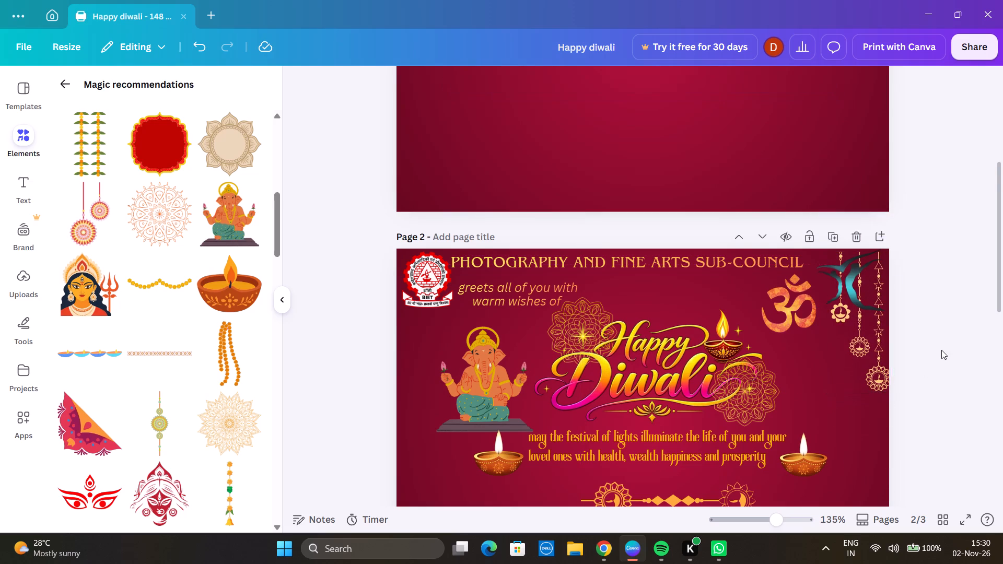
Rotate the beaded ornament to 90° so it points the opposite way and place it against page 2's lower-right edge.
scroll(941, 350, down, 2)
click(740, 424)
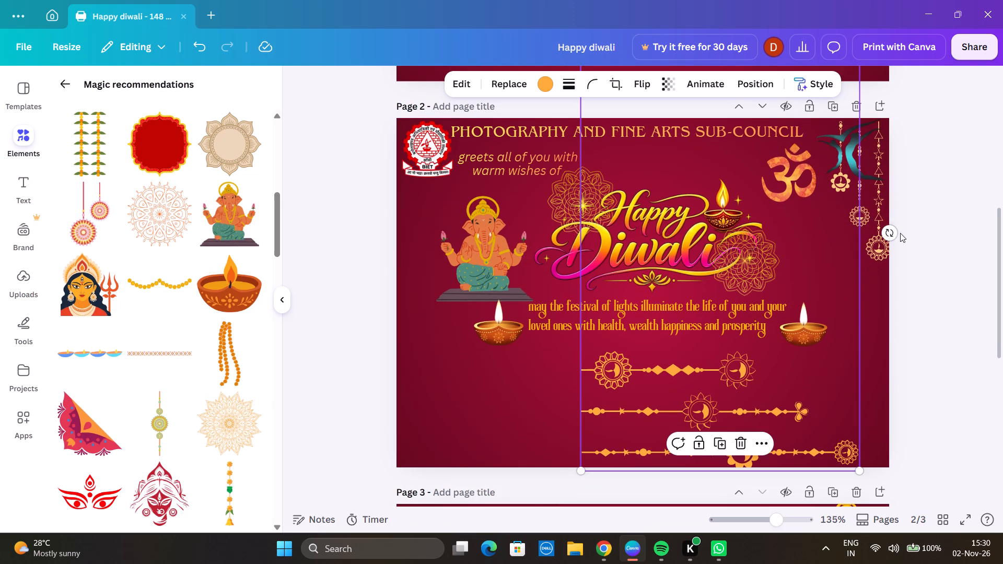
drag(889, 233, 565, 417)
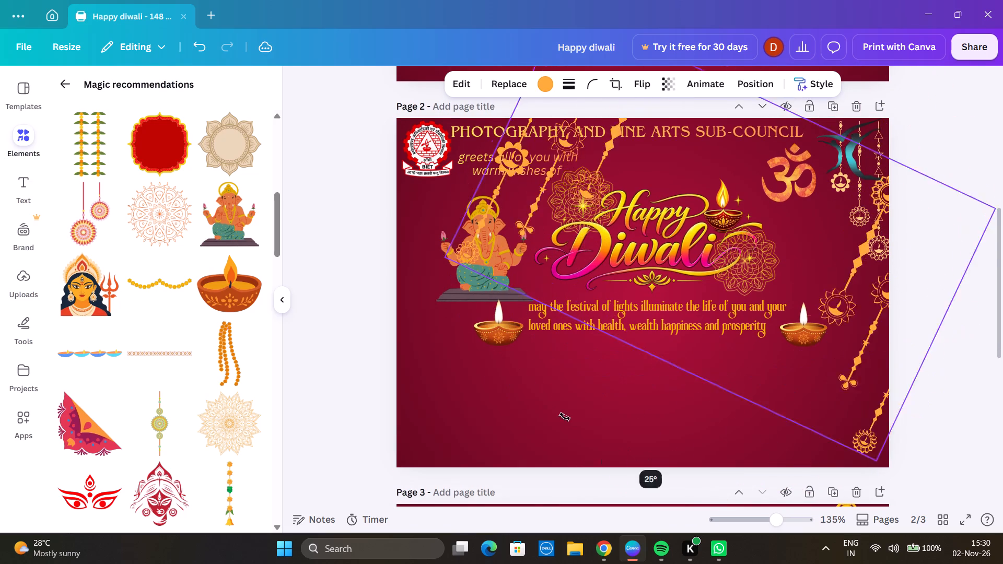
drag(565, 417, 375, 234)
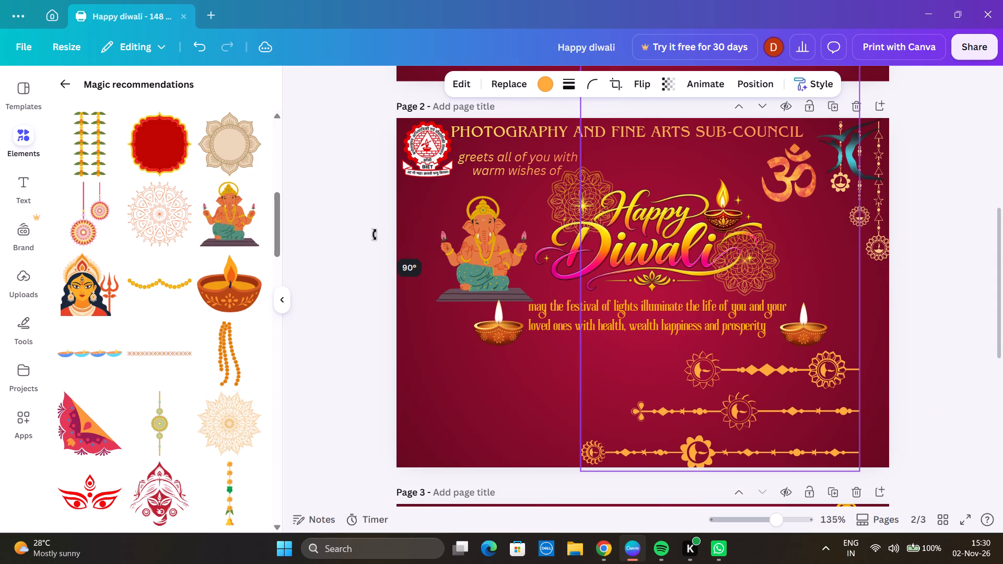
drag(375, 234, 374, 230)
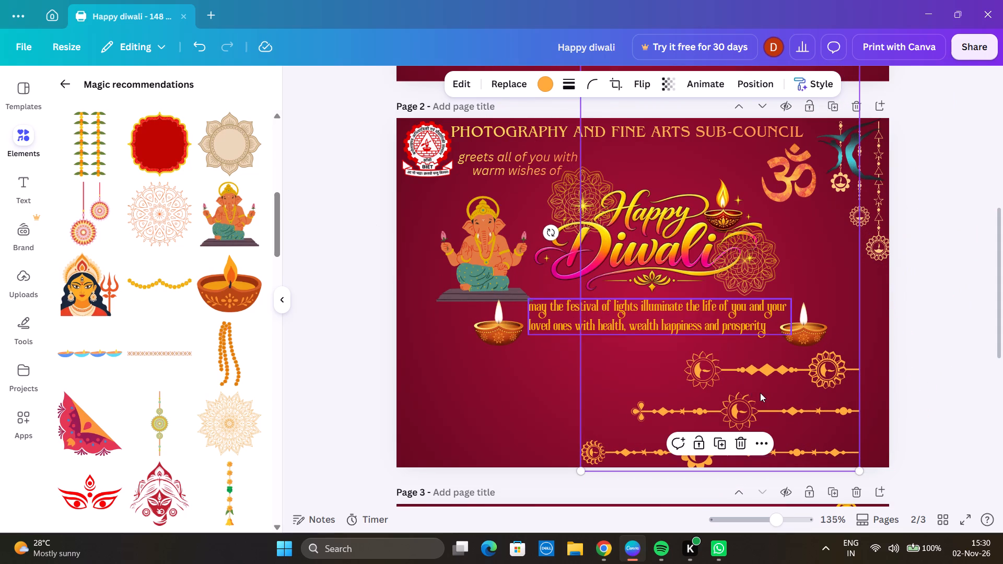
drag(760, 393, 789, 389)
click(320, 352)
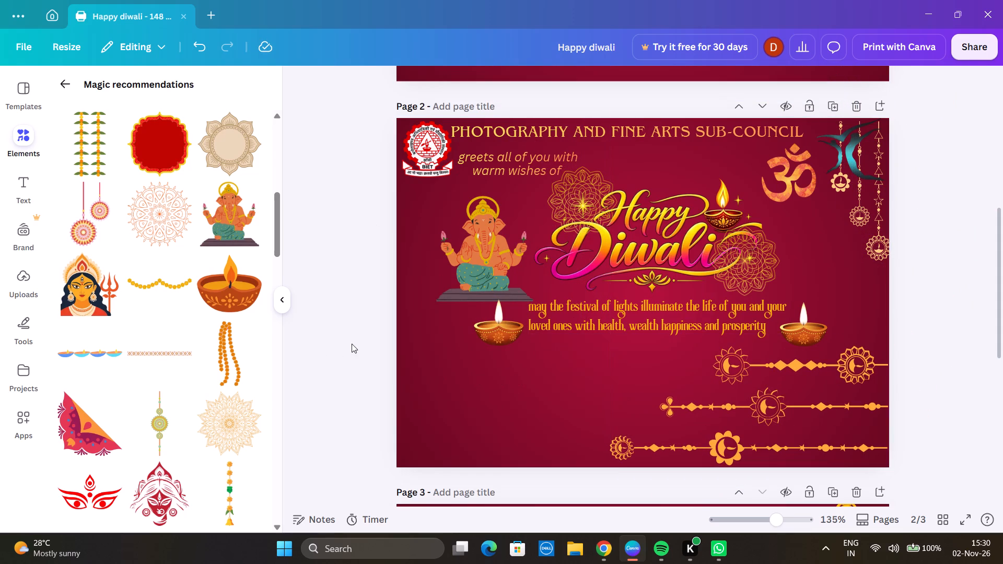
Paste the copied beaded ornament in page 2's lower-left corner and align its strands with the one at the lower right.
key(ctrl+v)
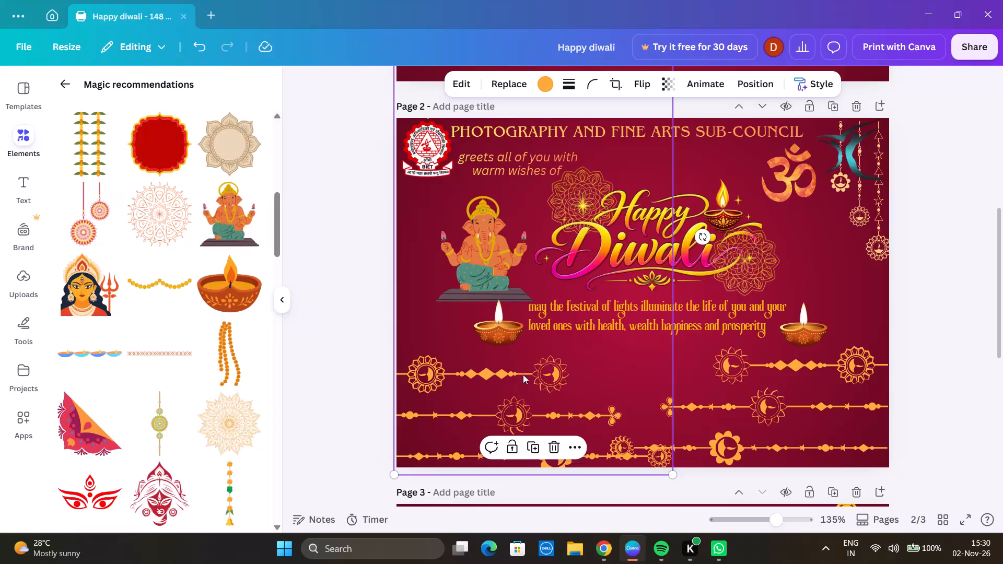
drag(498, 403, 498, 394)
double_click(343, 350)
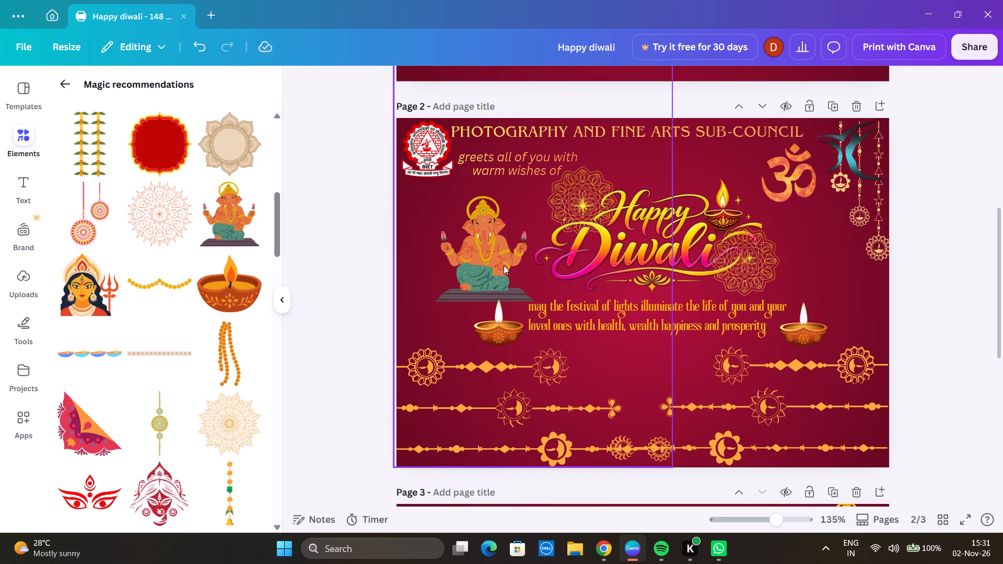
click(492, 255)
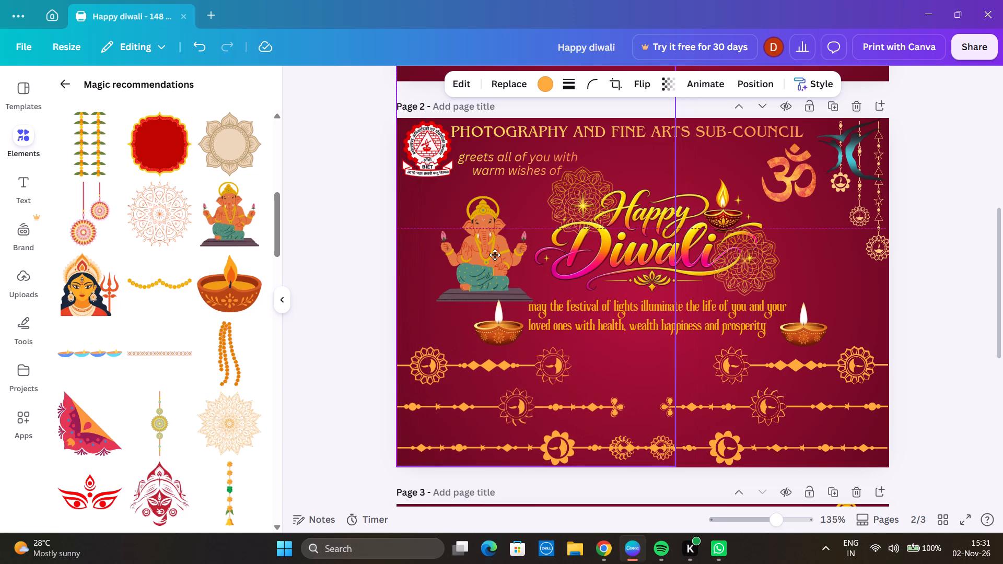
click(354, 266)
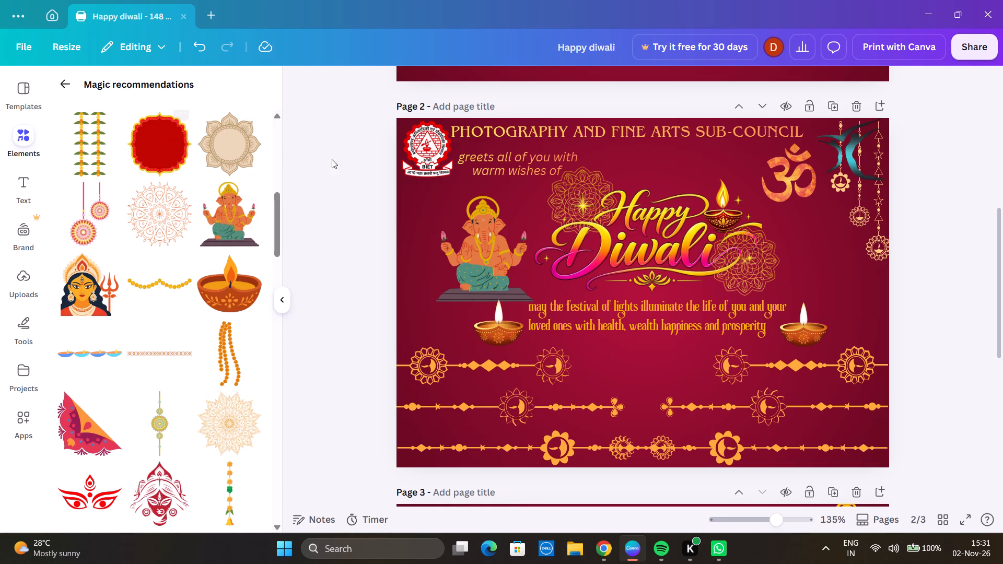
Move the Ganesha layer up to directly beneath the "greets all of you with warm wishes of" text layer.
key(alt+1)
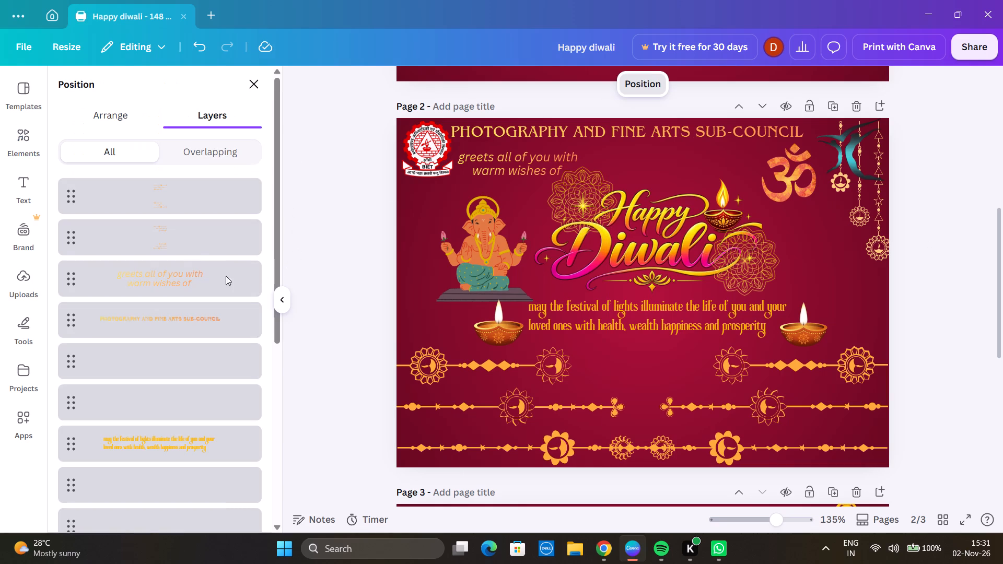
scroll(190, 311, down, 1)
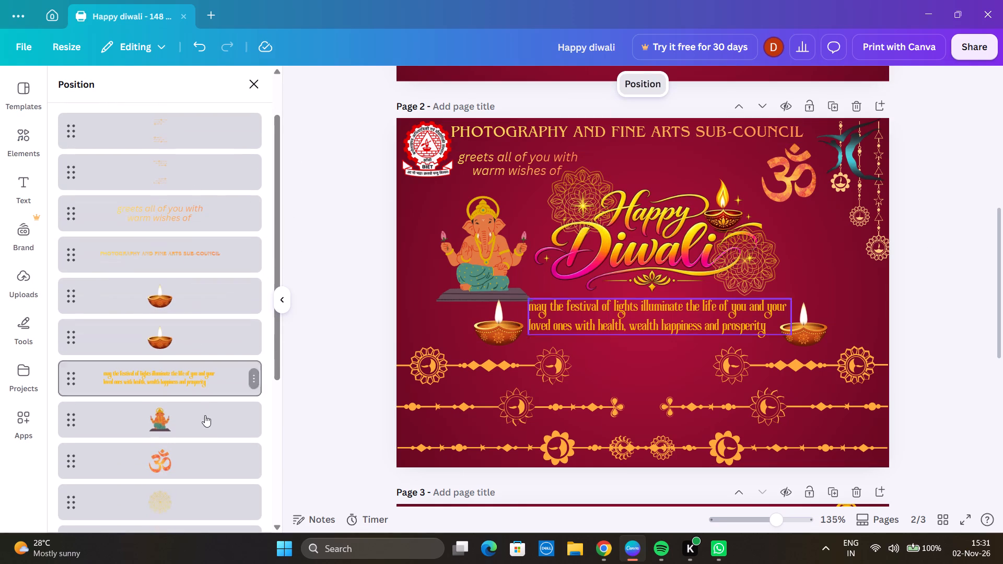
drag(208, 425, 217, 242)
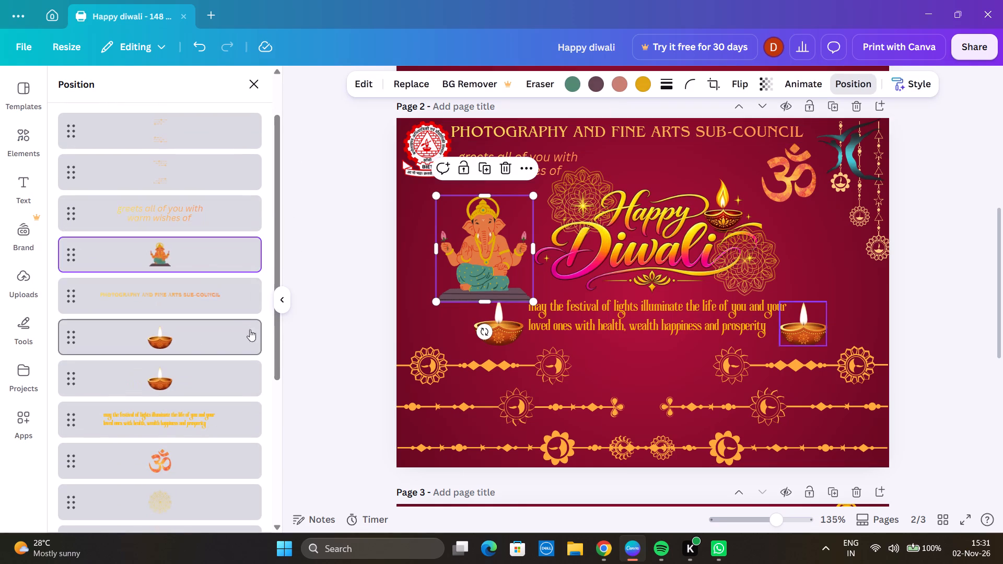
drag(203, 245, 210, 118)
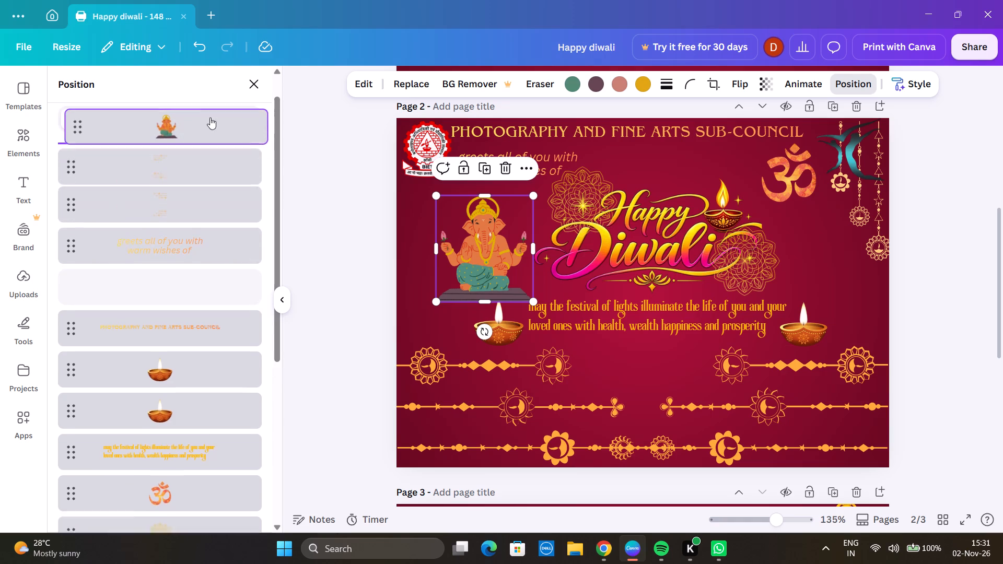
drag(210, 118, 215, 175)
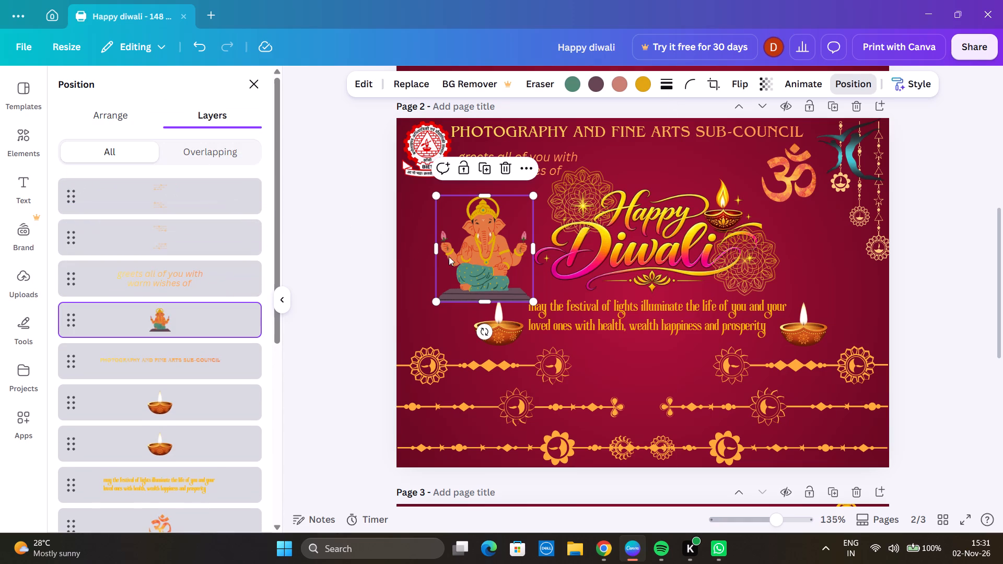
Move Ganesha beneath the festival message between the beaded ornaments and shrink it to fit the gap.
drag(484, 232, 606, 337)
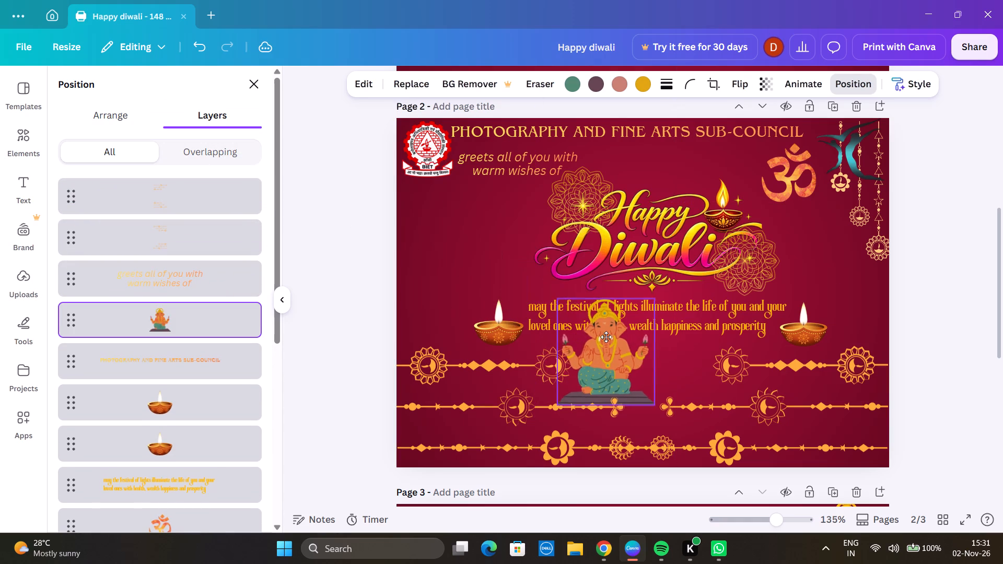
drag(606, 337, 608, 338)
drag(657, 407, 631, 366)
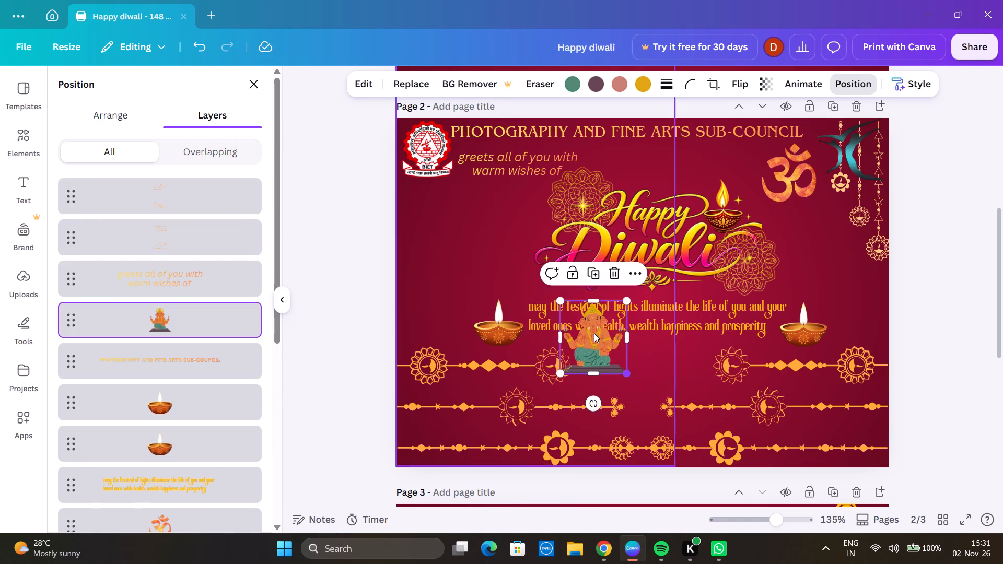
drag(594, 333, 639, 364)
click(349, 250)
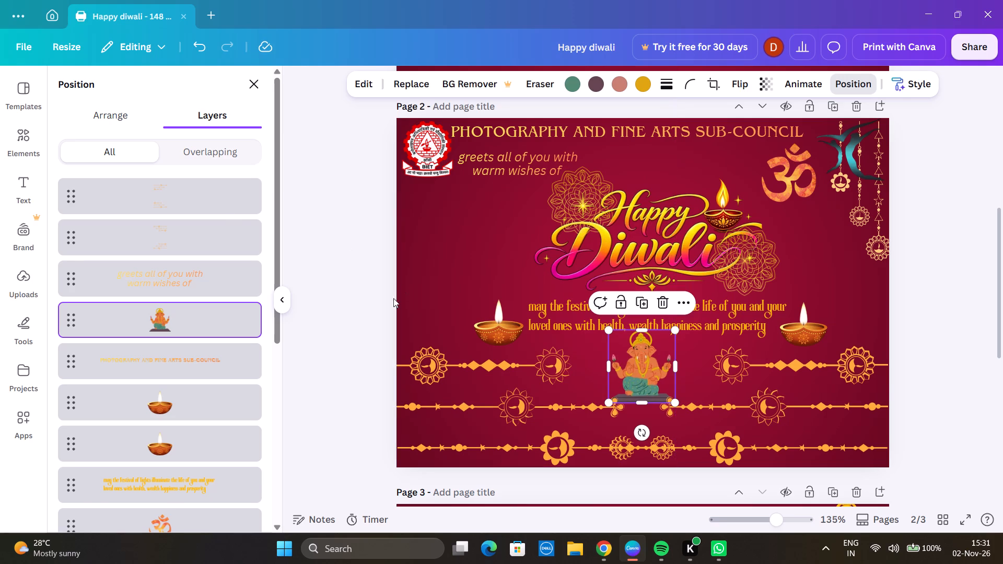
click(357, 267)
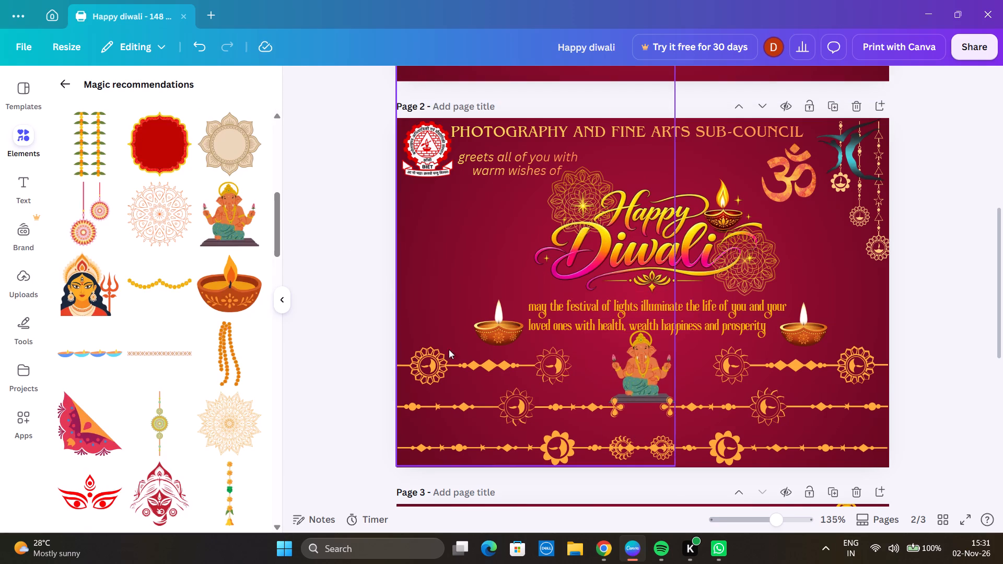
Select Ganesha through its layer and centre it on page 2, slightly lower beneath the message.
click(646, 363)
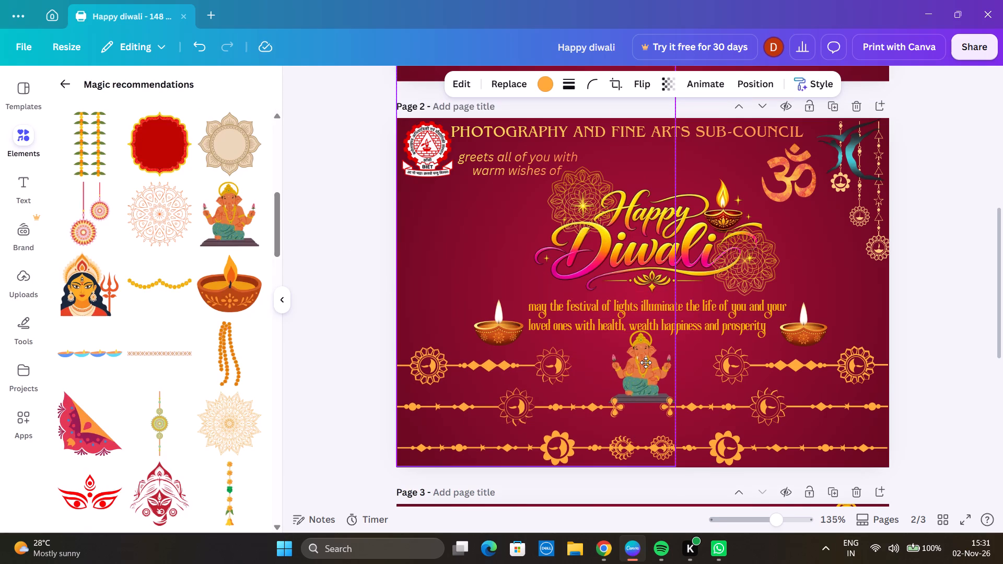
click(330, 290)
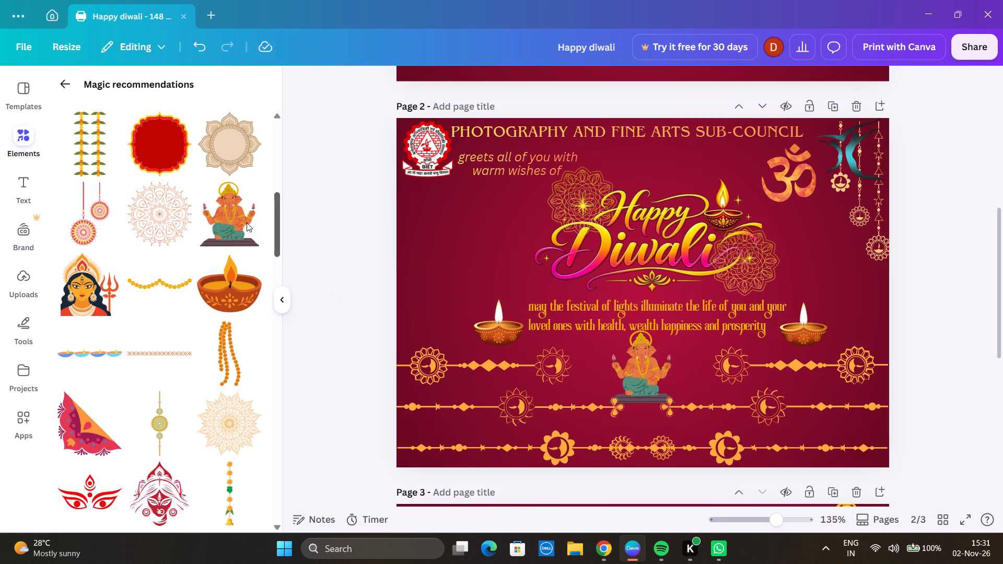
key(alt+1)
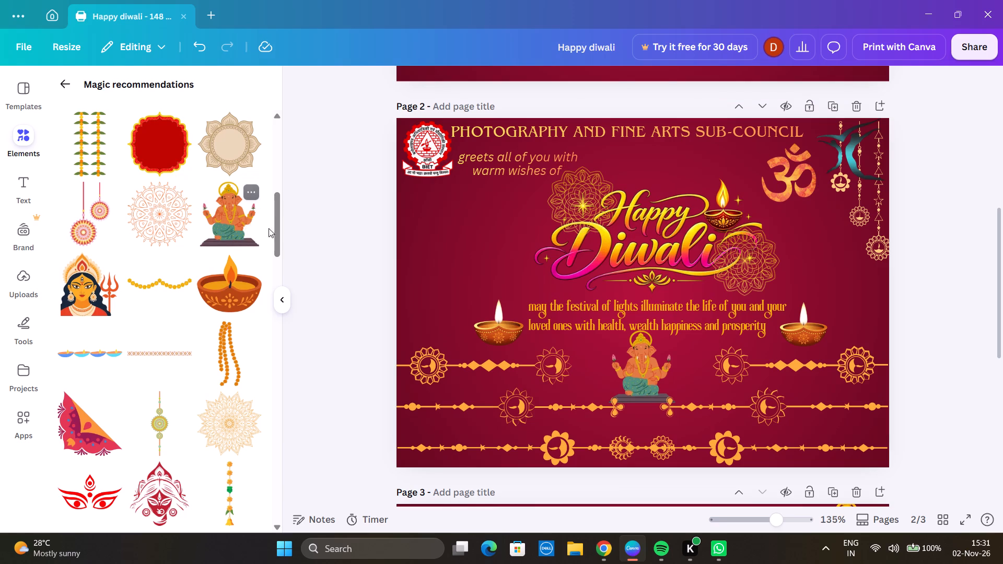
click(219, 320)
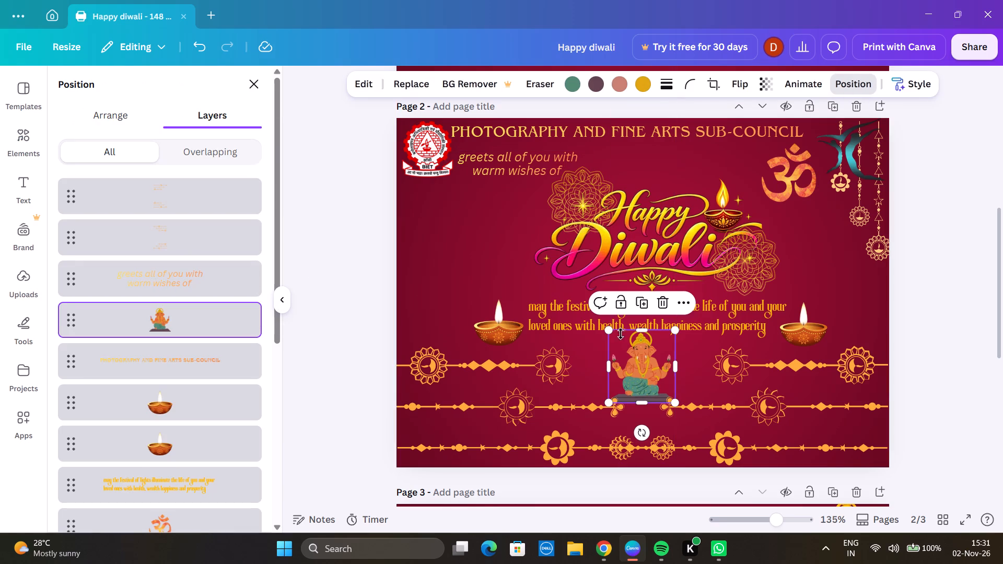
drag(643, 368, 648, 373)
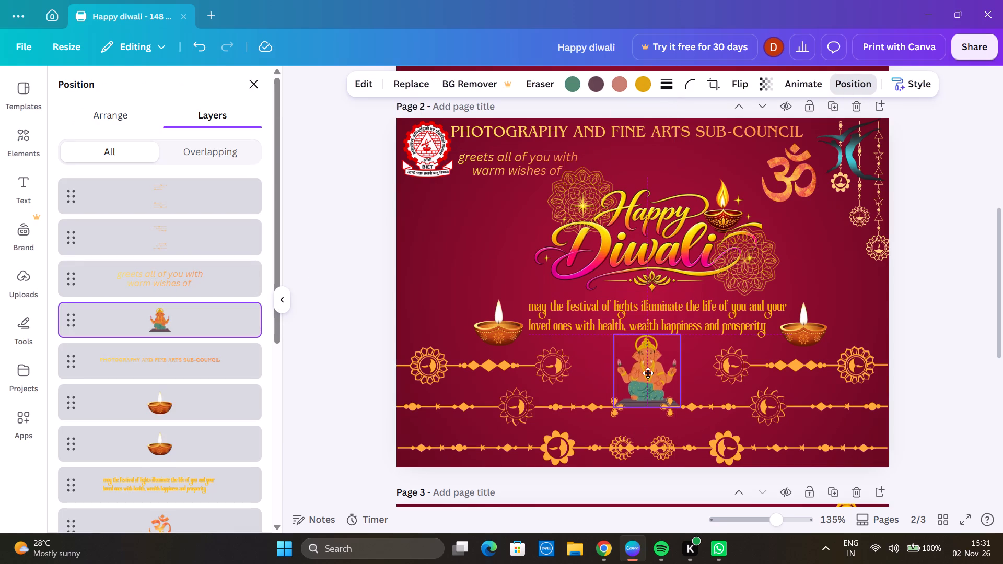
drag(648, 373, 644, 380)
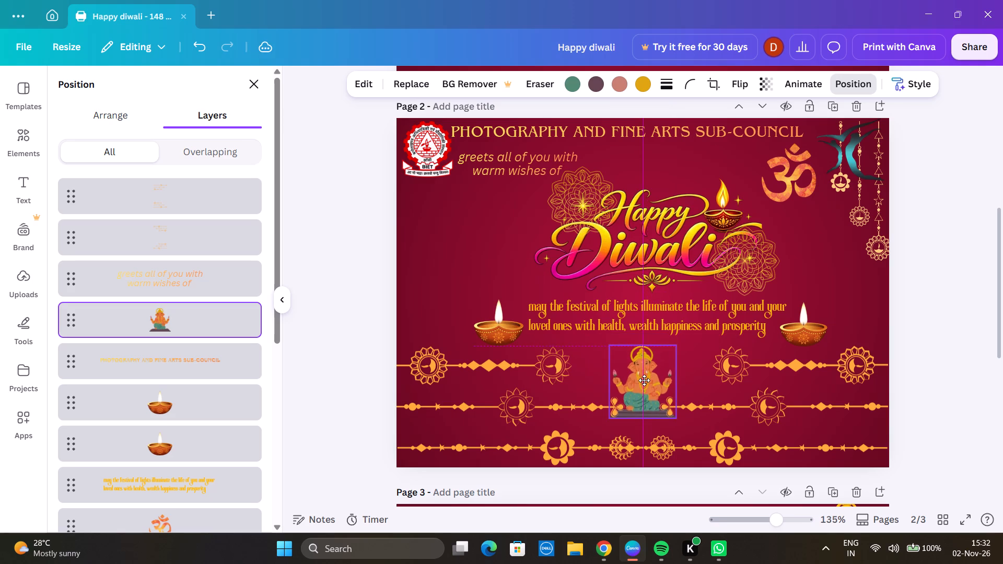
drag(644, 380, 643, 395)
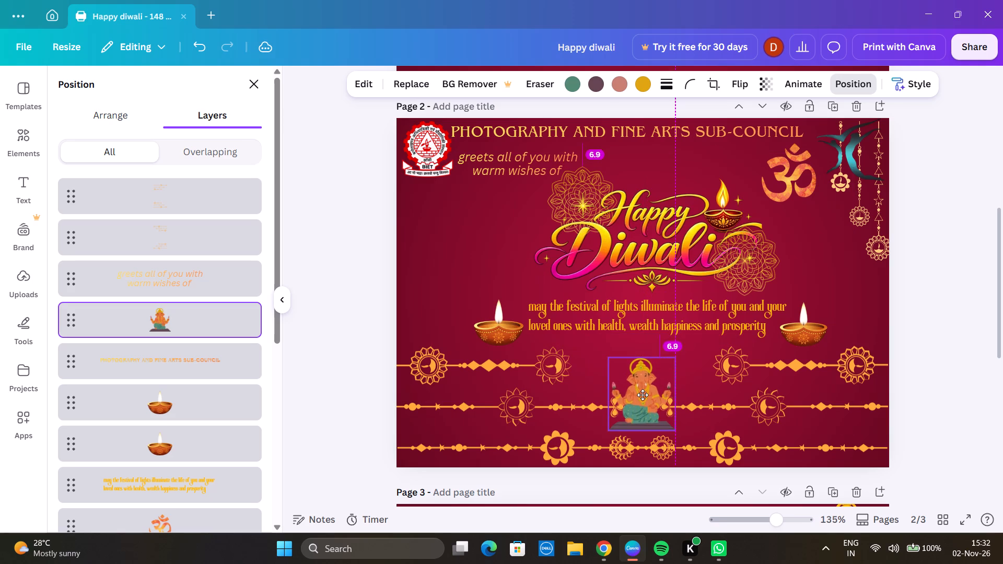
drag(643, 395, 645, 375)
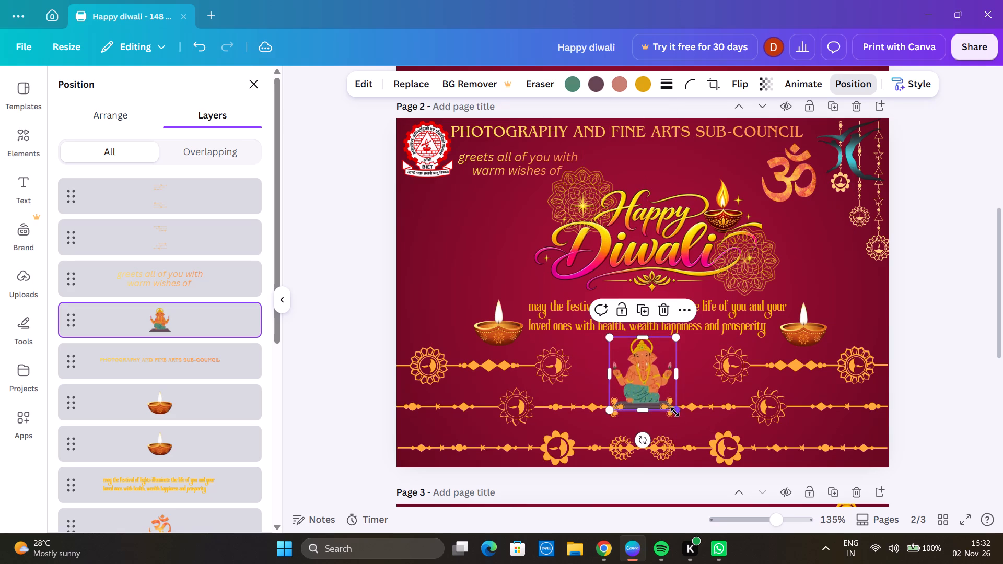
Enlarge Ganesha slightly and reposition it between the two beaded ornaments below the message.
drag(676, 410, 692, 434)
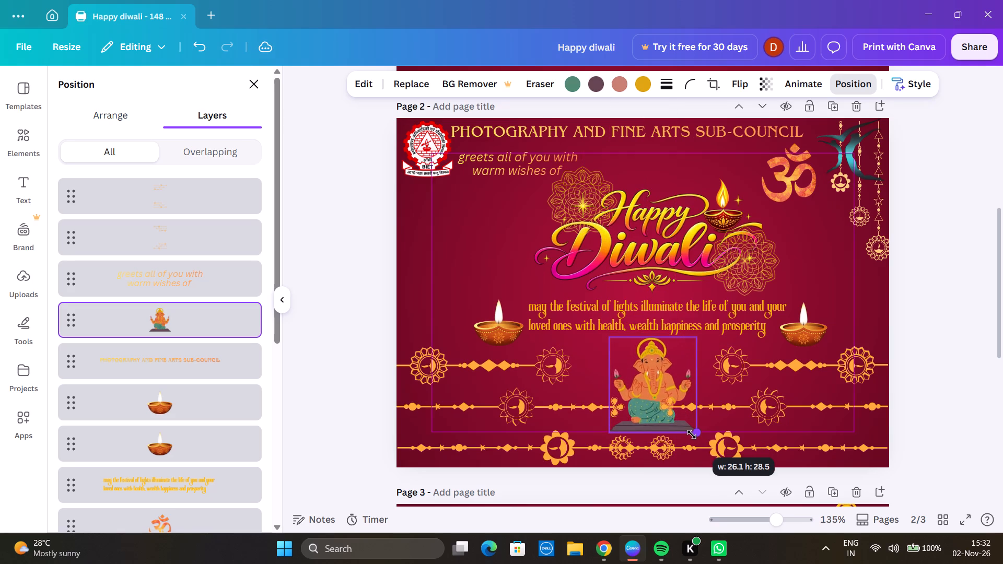
drag(692, 434, 690, 430)
click(649, 385)
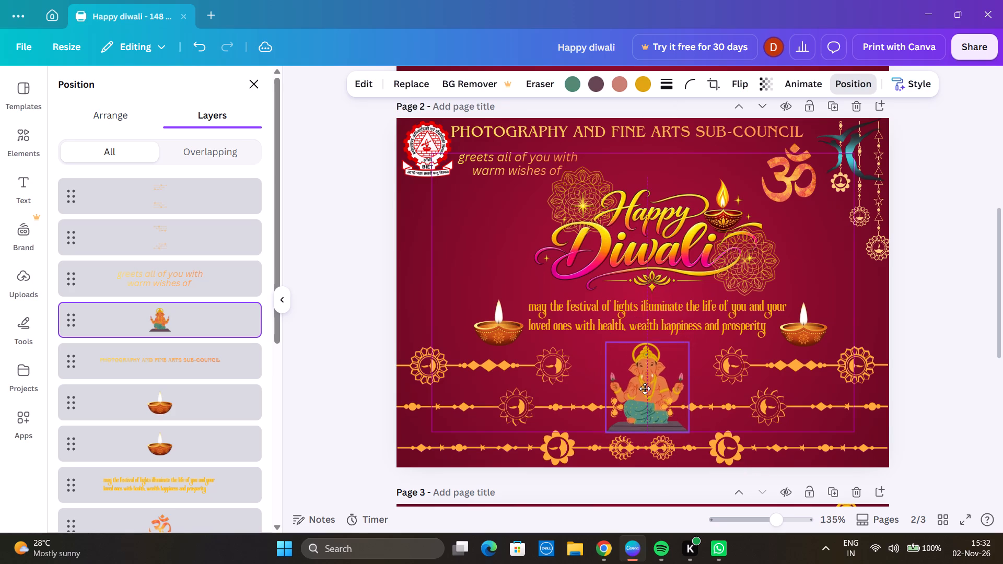
click(349, 304)
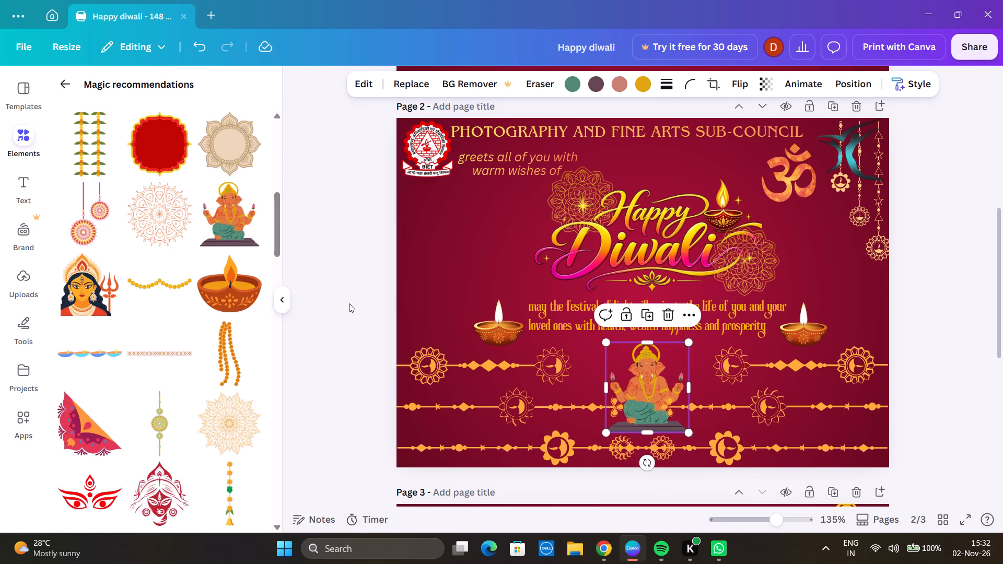
click(370, 302)
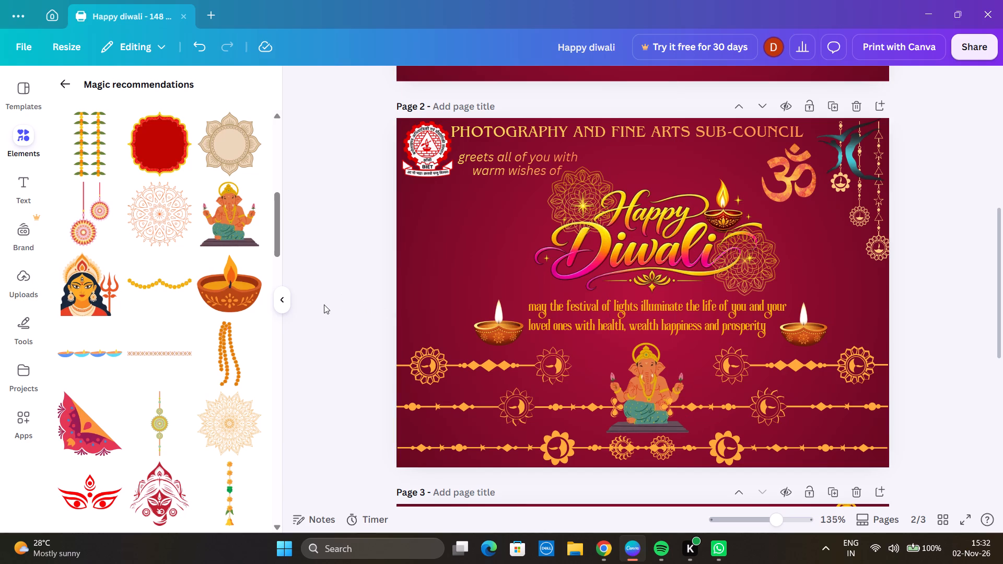
Add the seated Ganesha in the red dhoti from the recently used elements, shrink it and place it beside the Happy Diwali title.
key(alt+1)
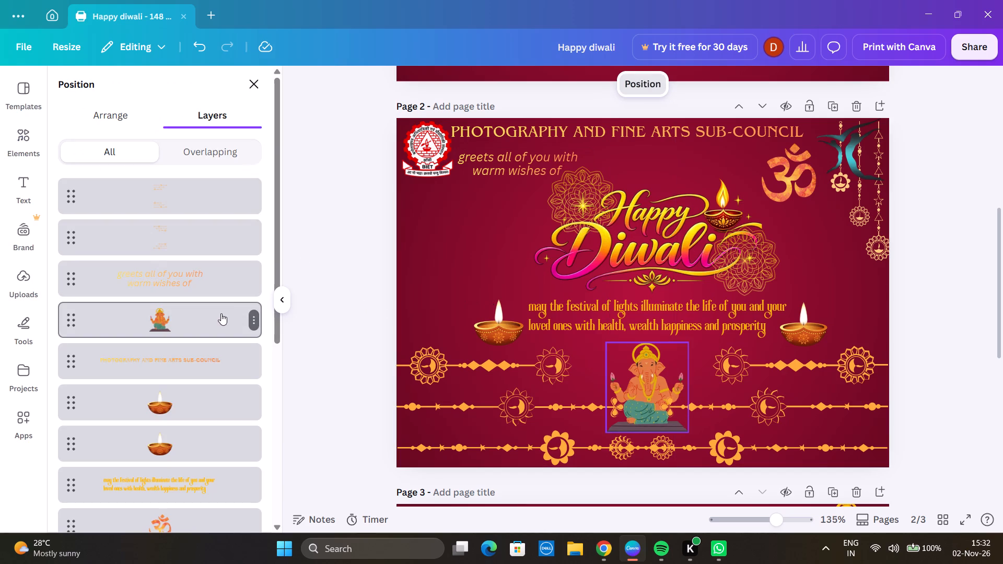
click(20, 135)
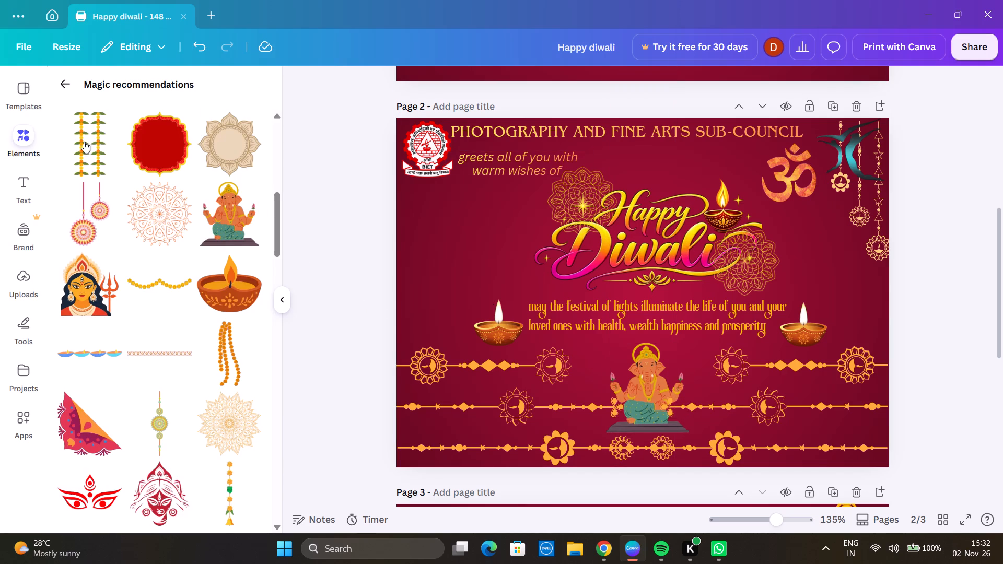
scroll(176, 230, down, 6)
scroll(133, 233, up, 5)
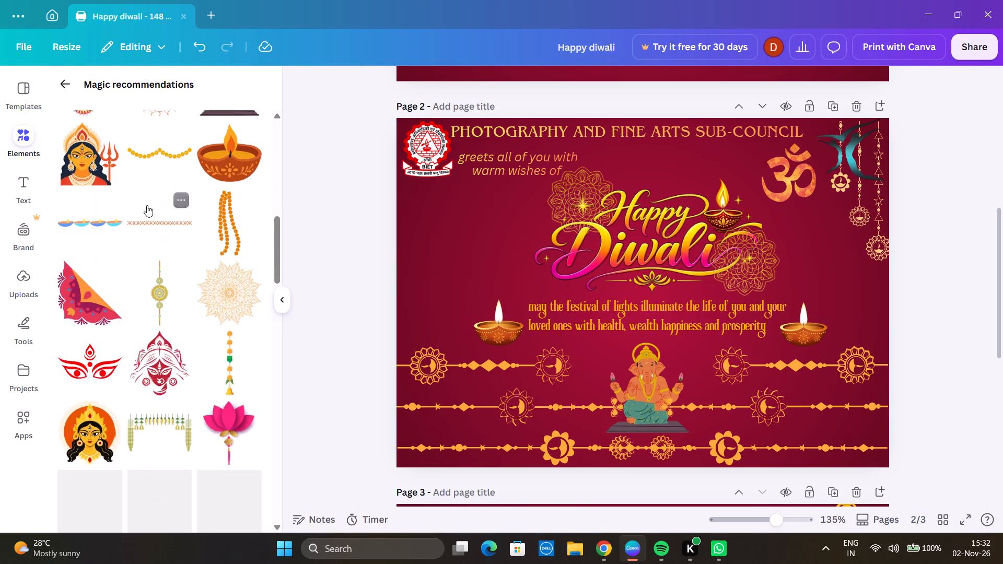
scroll(147, 205, up, 2)
click(68, 80)
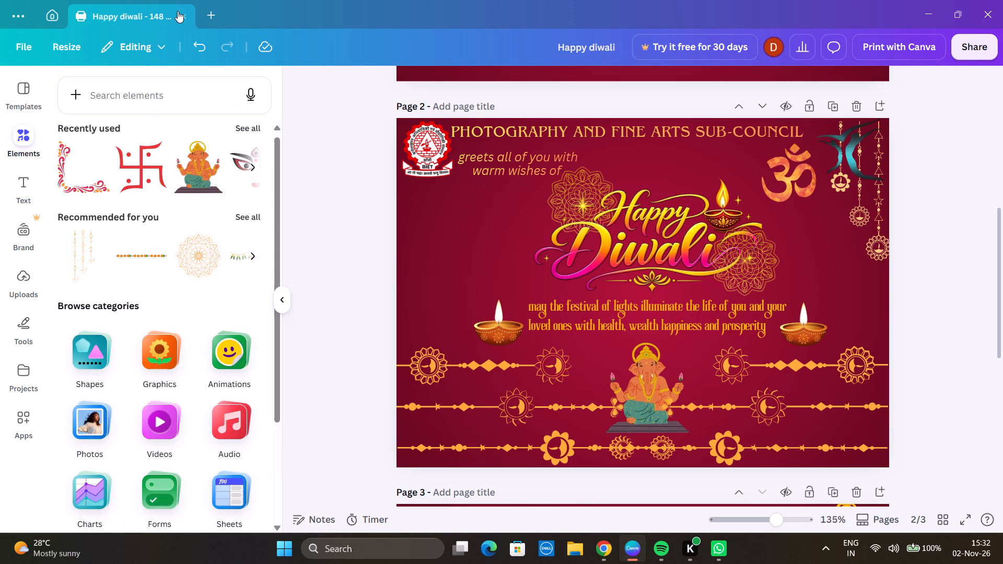
click(247, 132)
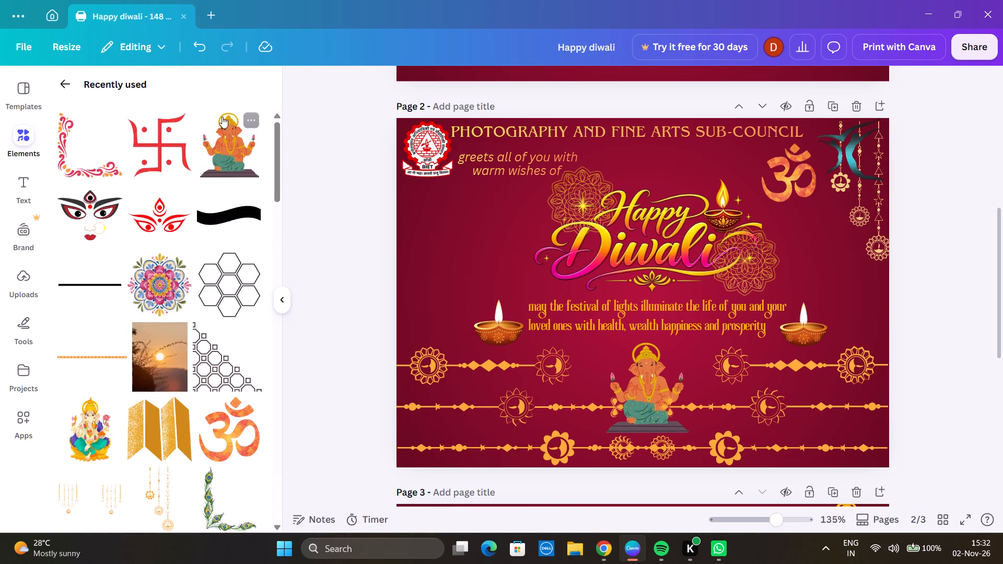
scroll(200, 156, down, 4)
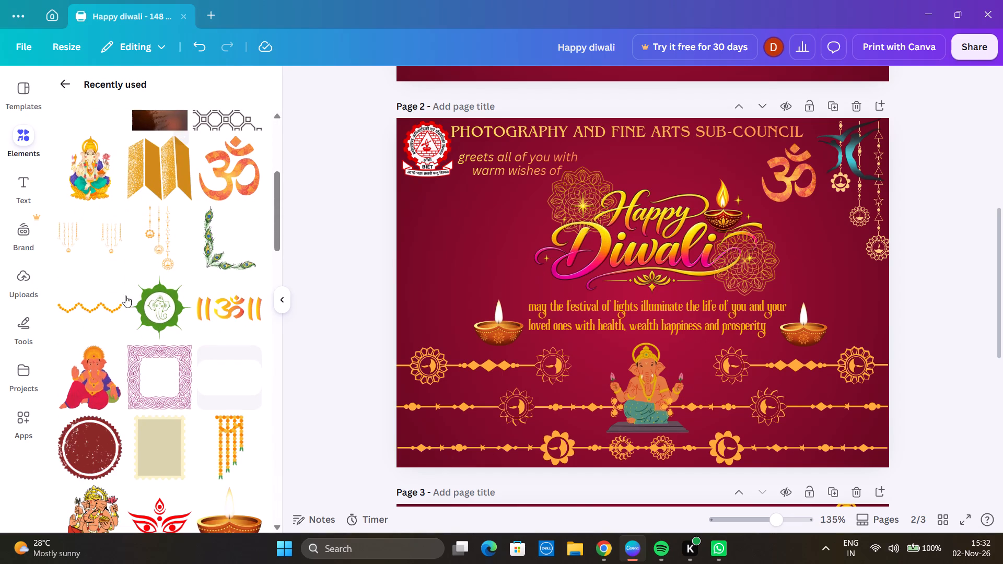
click(86, 365)
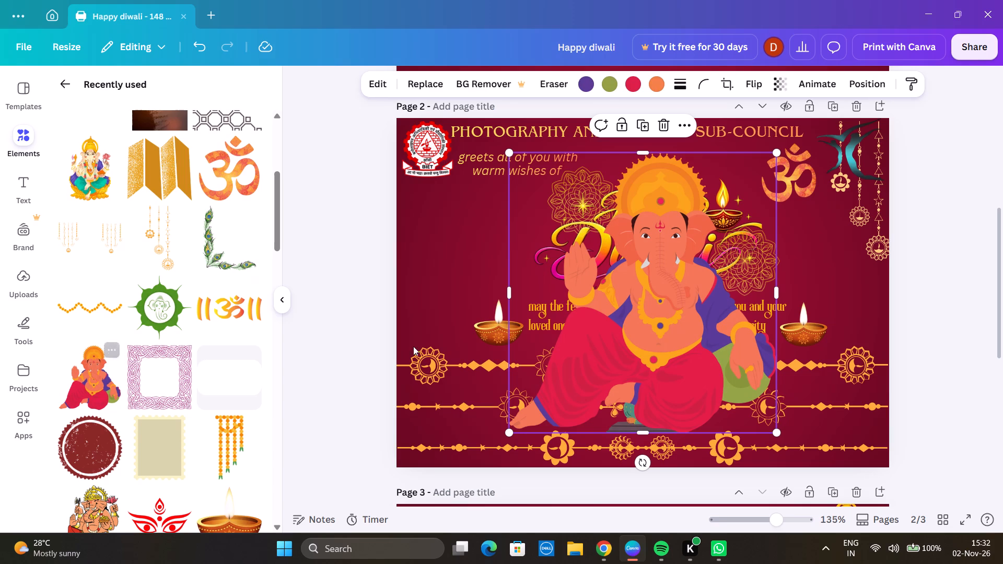
drag(780, 431, 610, 273)
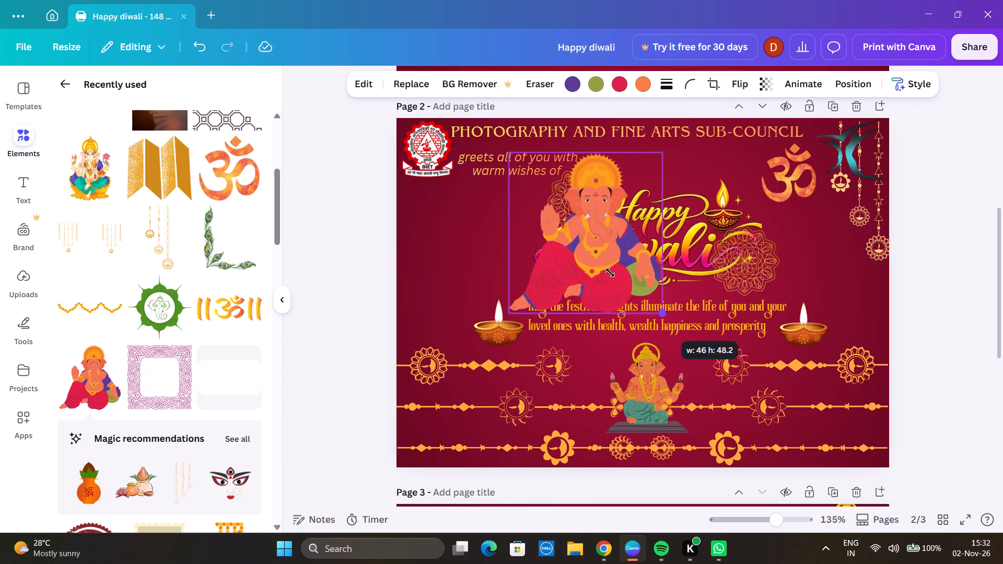
drag(610, 273, 597, 259)
drag(550, 208, 475, 241)
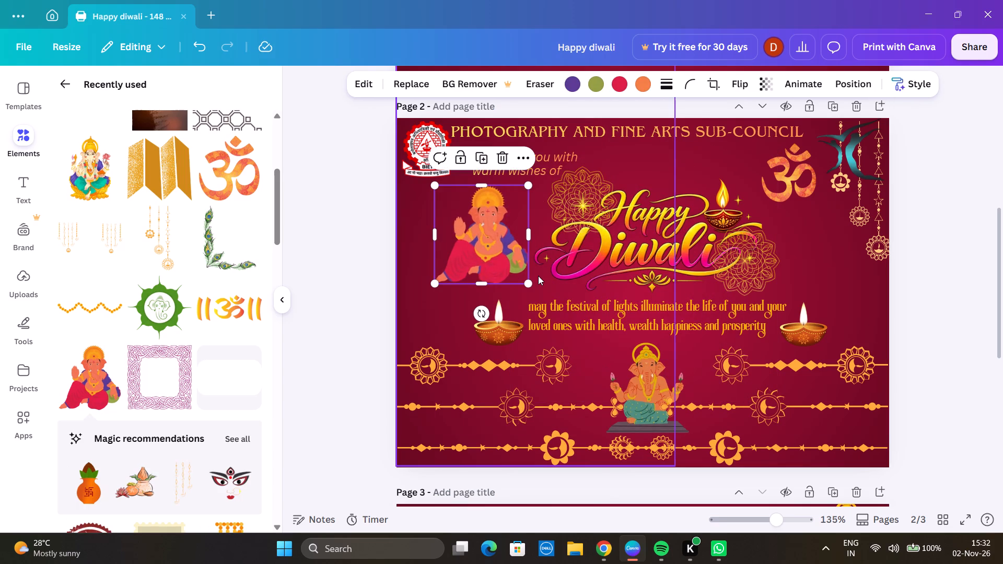
Select the old green-clad Ganesha beneath the message through its layer and delete it from page 2.
key(alt+1)
click(196, 361)
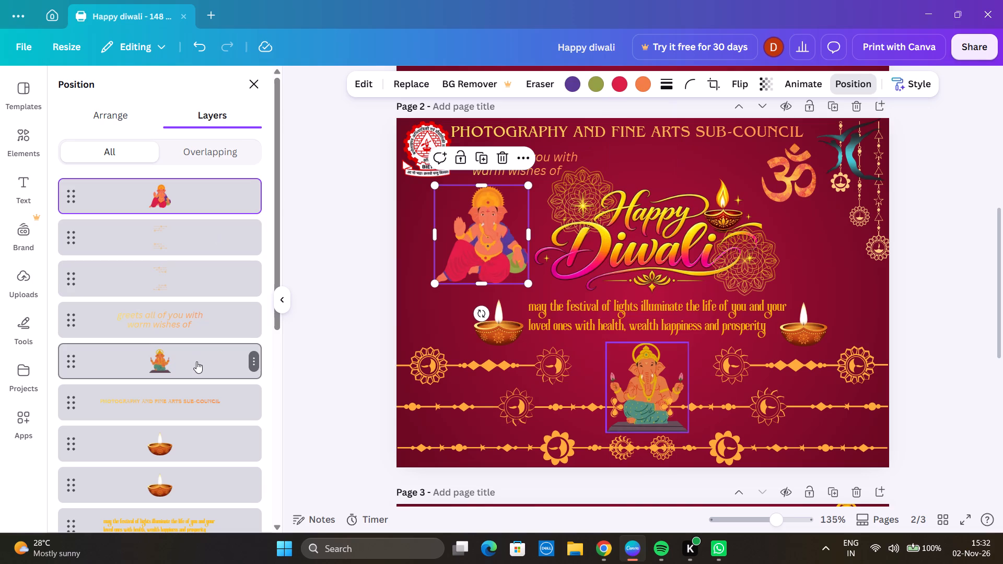
click(671, 319)
Move the red-clad Ganesha beneath the festival message, between the beaded ornaments, and resize it to about 22 wide by 23 high.
drag(476, 213, 512, 242)
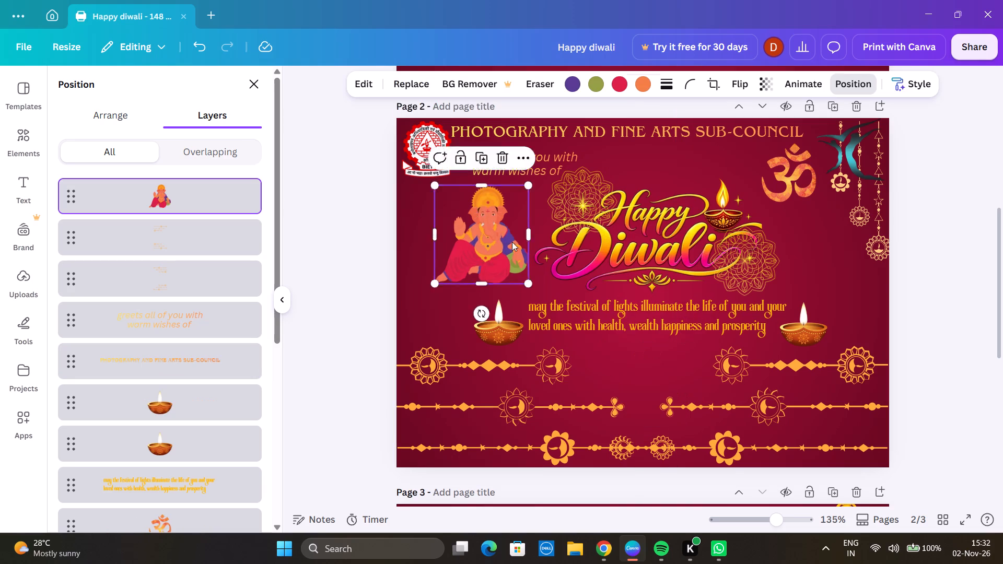
drag(512, 242, 643, 343)
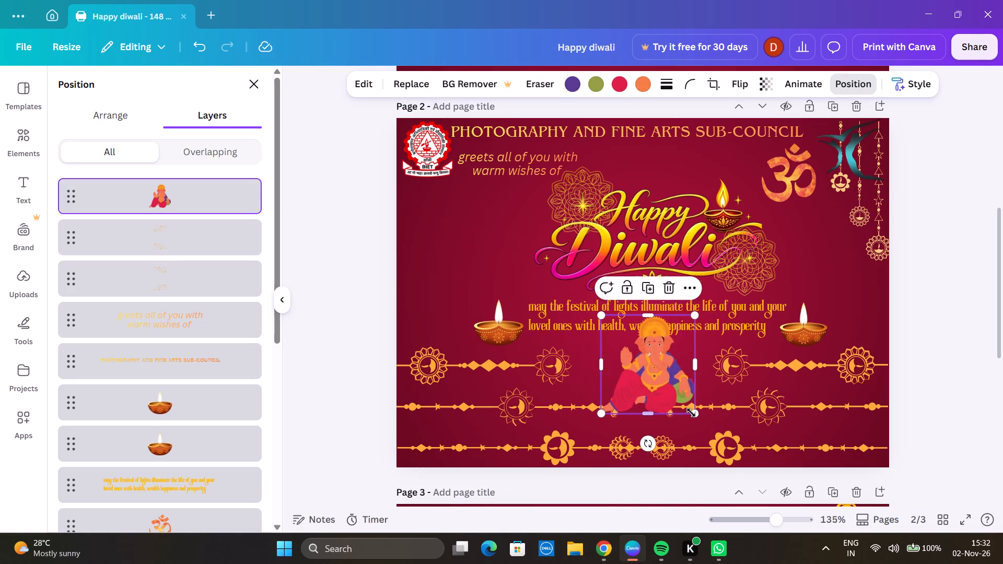
drag(696, 413, 670, 387)
drag(632, 345, 673, 364)
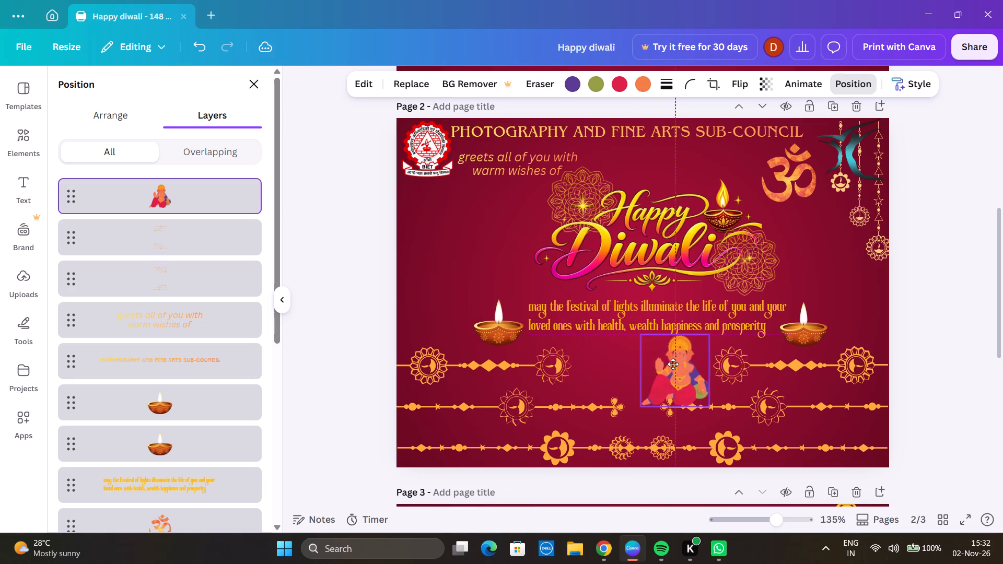
drag(673, 364, 641, 359)
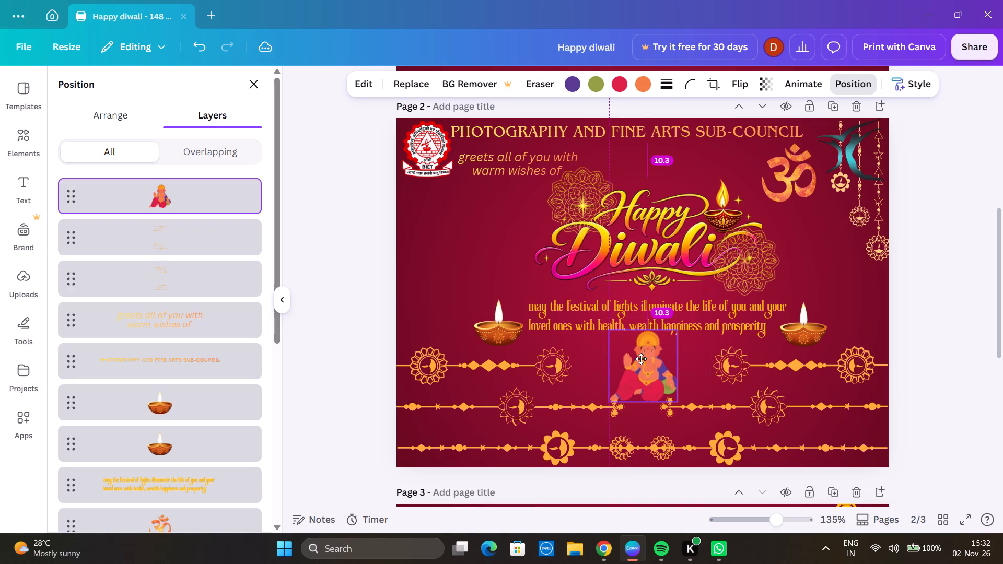
drag(641, 359, 647, 362)
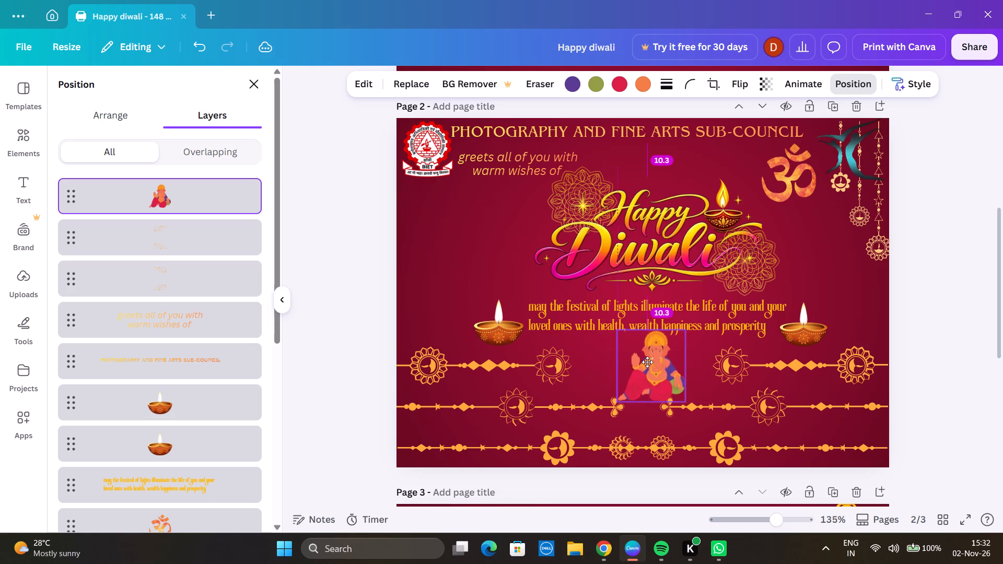
drag(647, 362, 647, 362)
drag(617, 405, 606, 406)
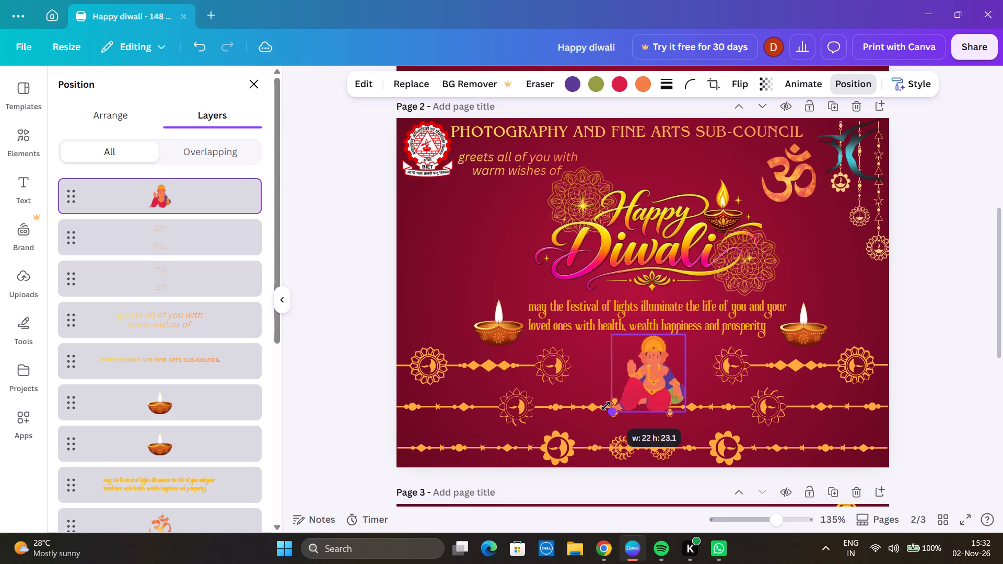
drag(606, 406, 605, 406)
drag(643, 369, 640, 375)
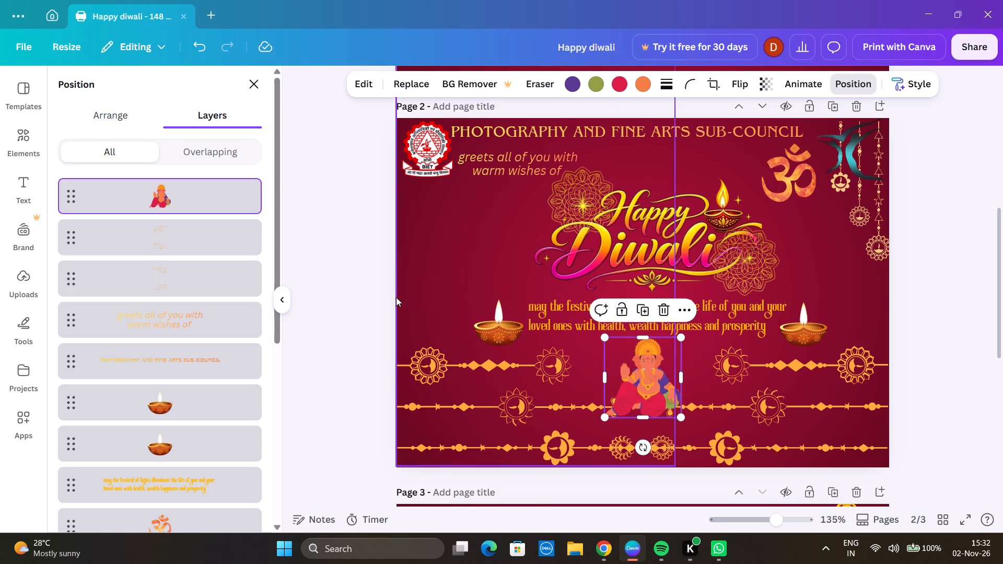
click(343, 258)
click(941, 347)
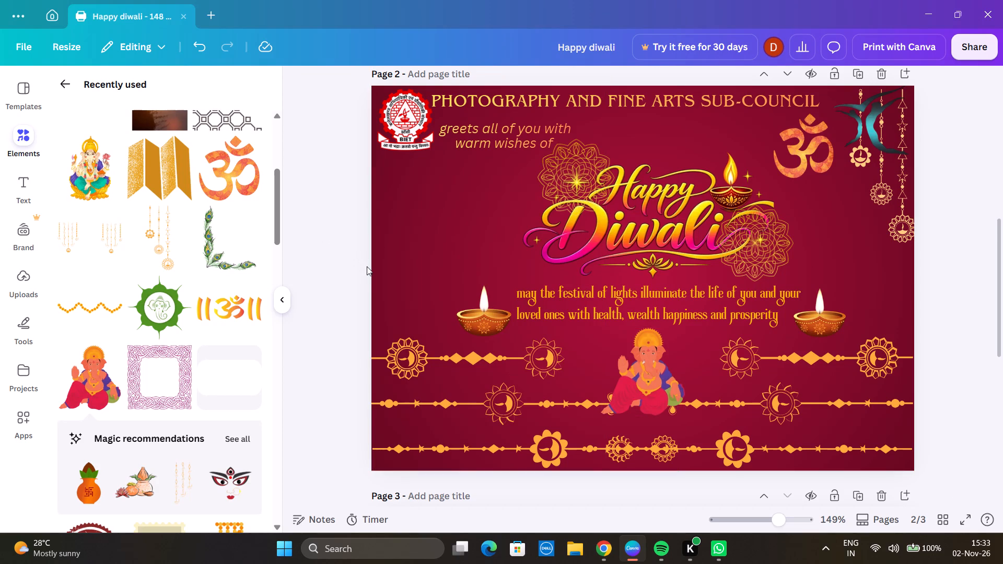
Try the multicoloured mandala from page 3 beneath the institute logo on page 2 and delete it.
scroll(623, 293, down, 3)
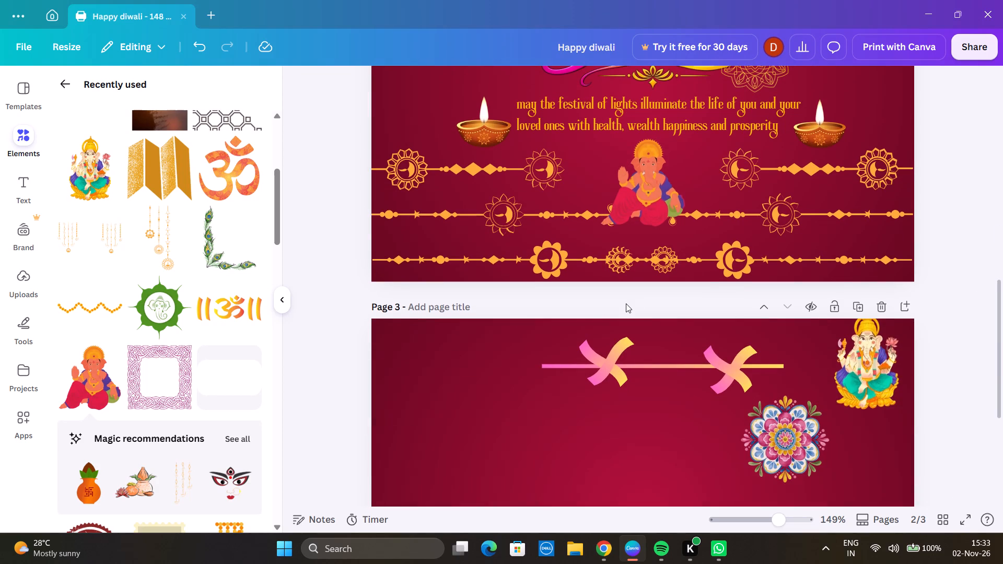
drag(798, 443, 480, 240)
scroll(638, 311, up, 3)
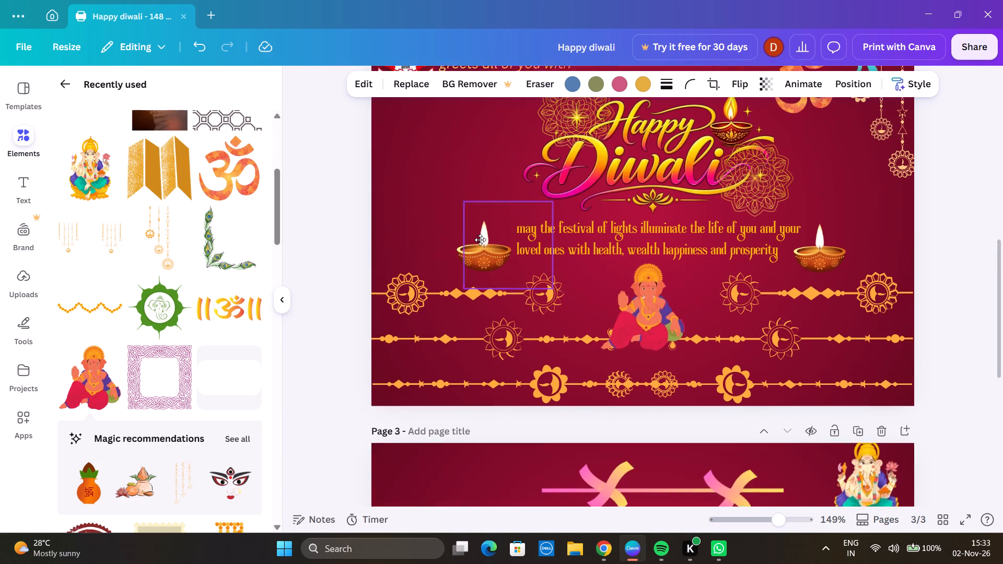
drag(480, 240, 426, 207)
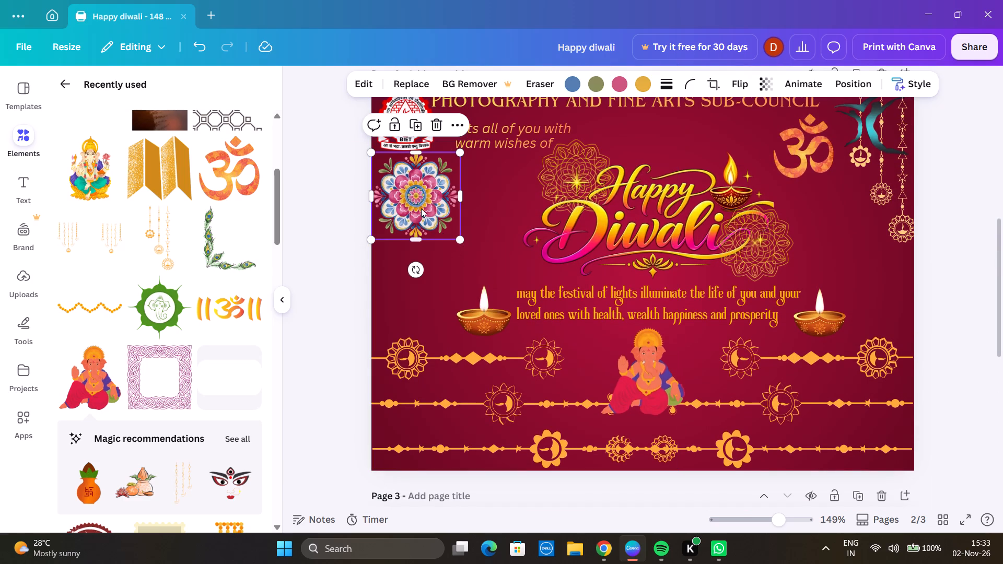
click(427, 118)
click(433, 124)
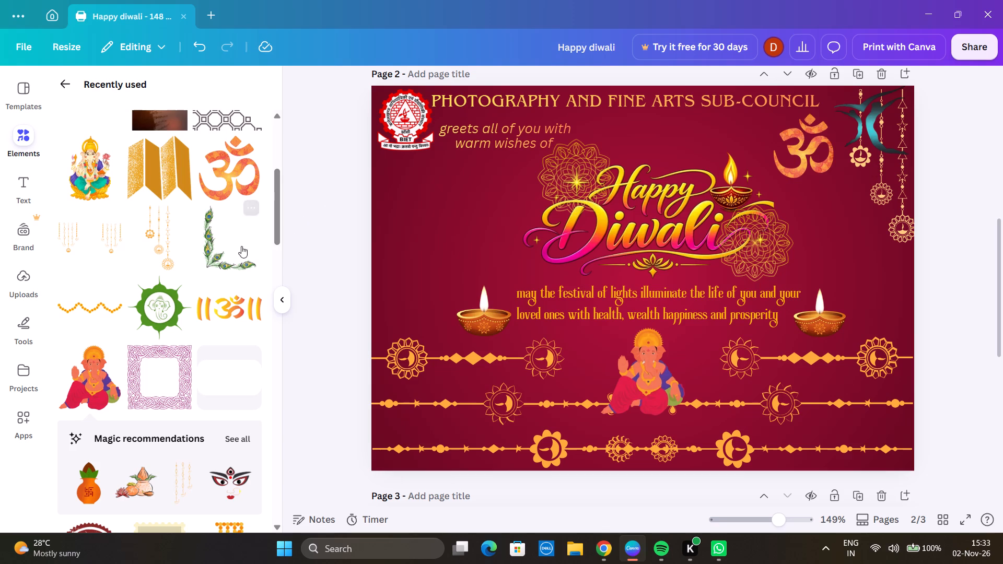
Browse the recently used elements for another decoration for page 2.
scroll(215, 296, down, 3)
scroll(259, 345, down, 1)
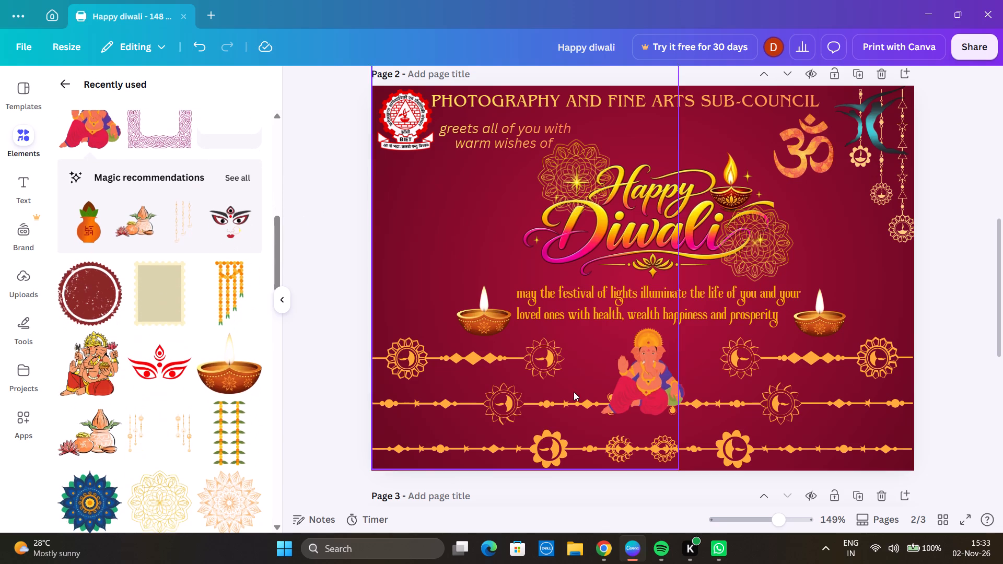
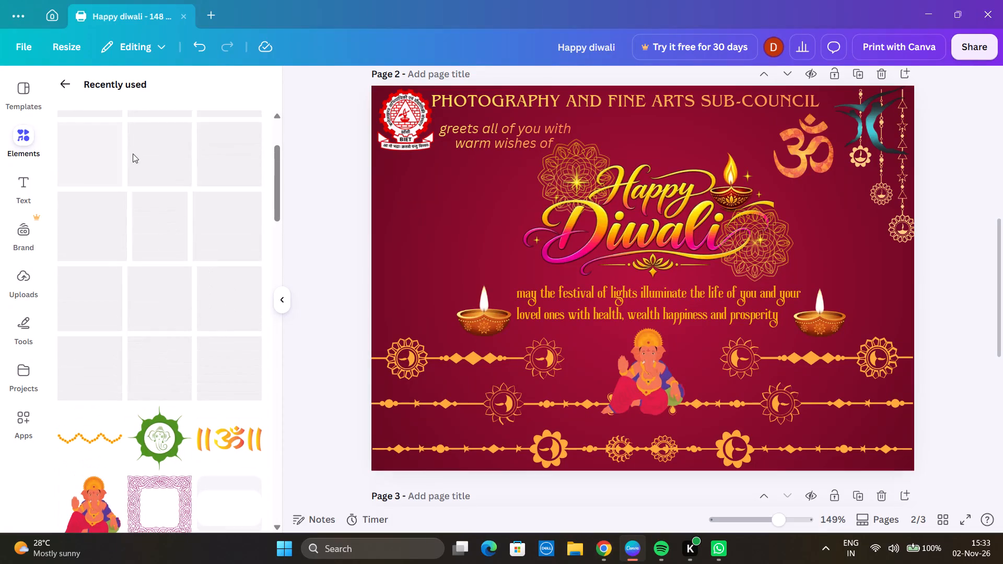
Look through the recently used elements again for a decoration that suits page 2.
scroll(150, 184, up, 5)
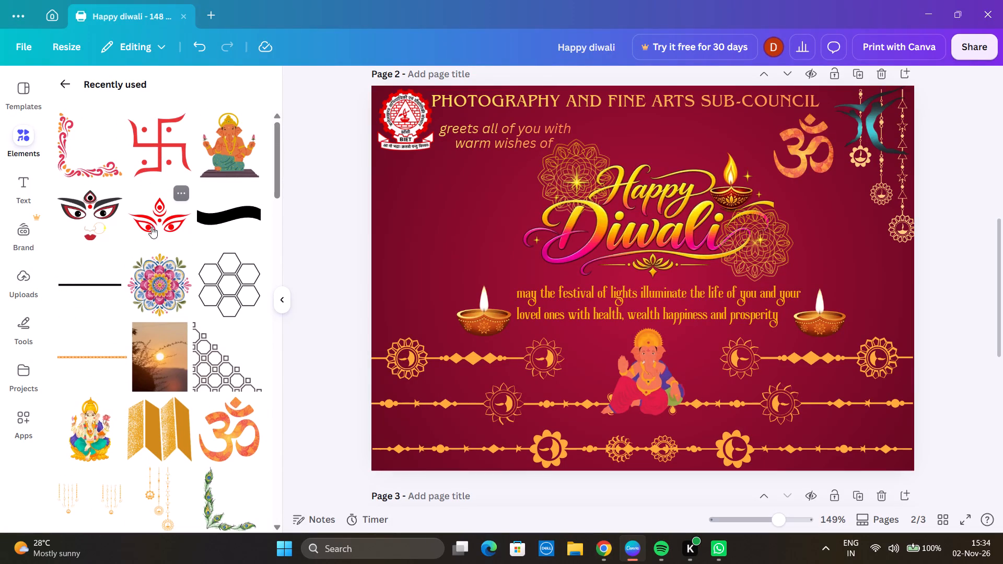
scroll(166, 258, down, 2)
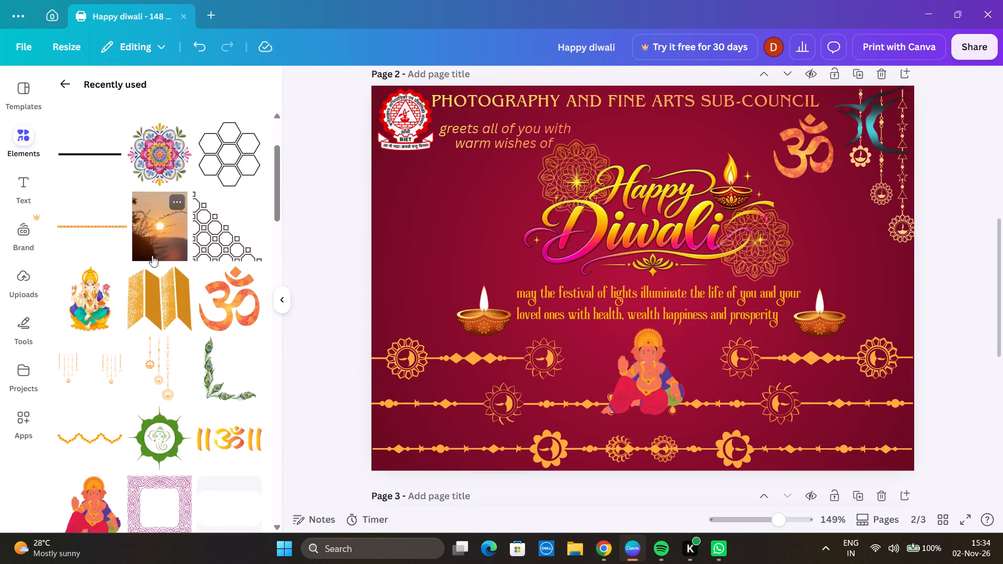
scroll(147, 255, down, 4)
scroll(106, 220, down, 2)
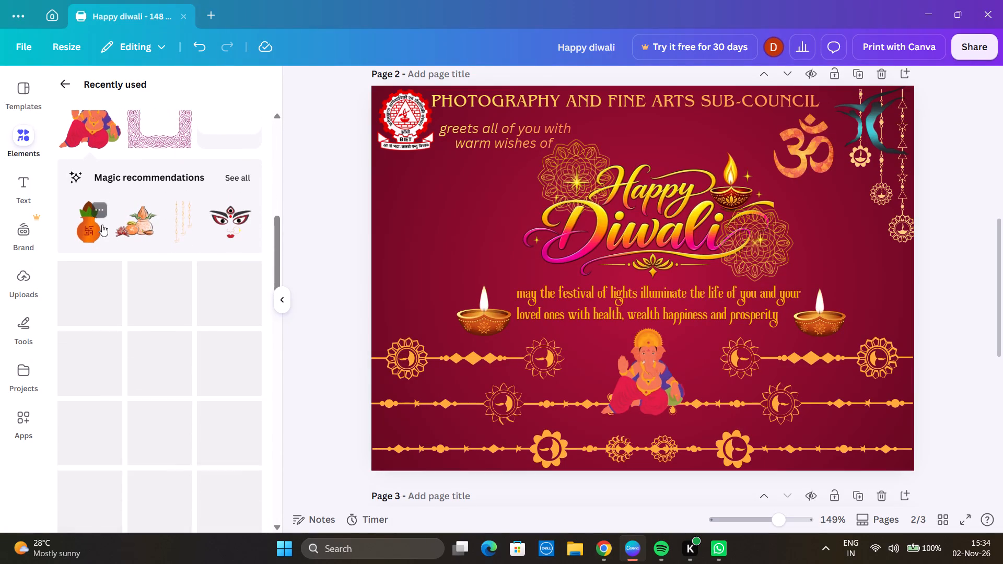
scroll(93, 209, up, 1)
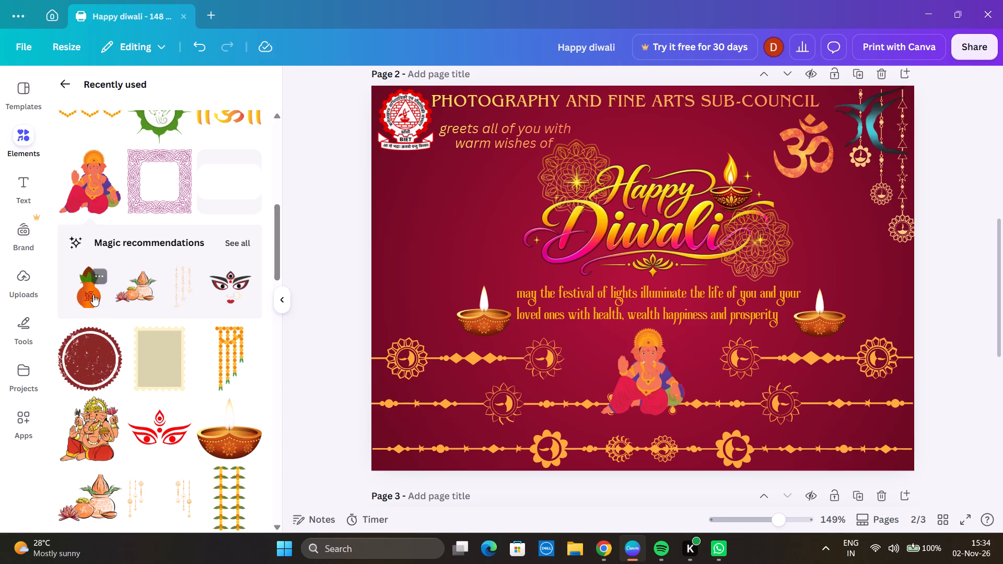
Browse the full set of magic recommendations related to the red-clad Ganesha for another festive decoration.
click(242, 246)
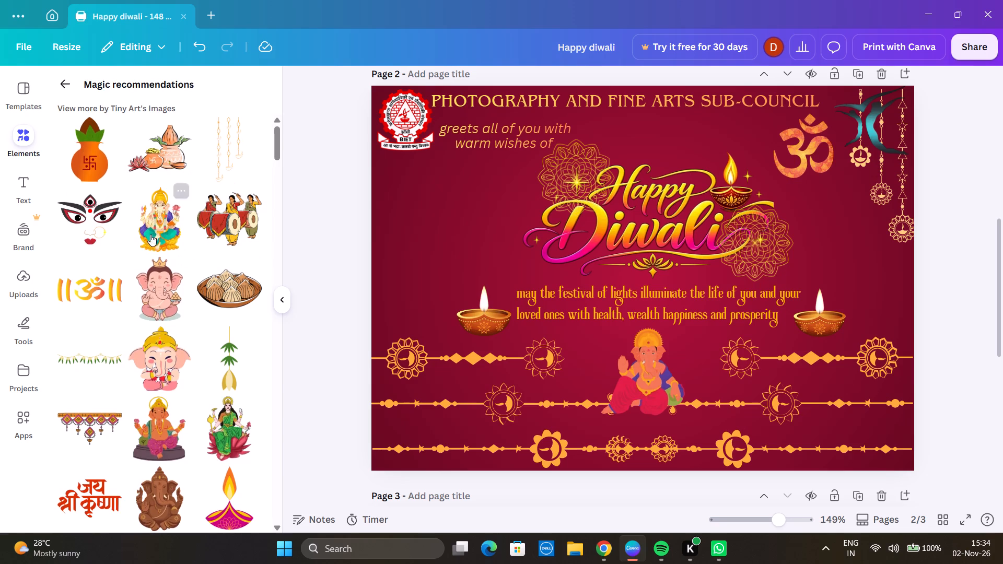
scroll(76, 189, down, 2)
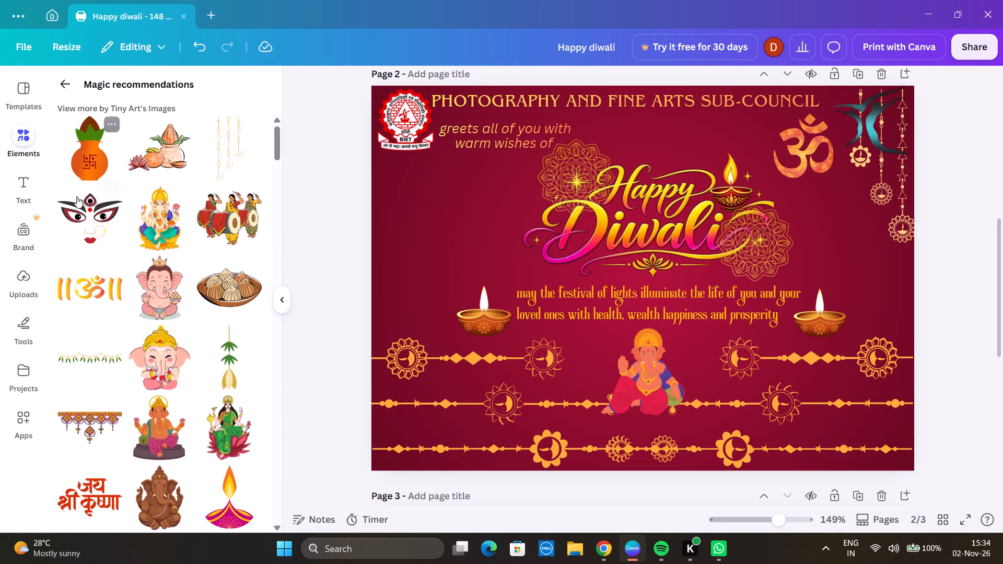
scroll(77, 196, down, 5)
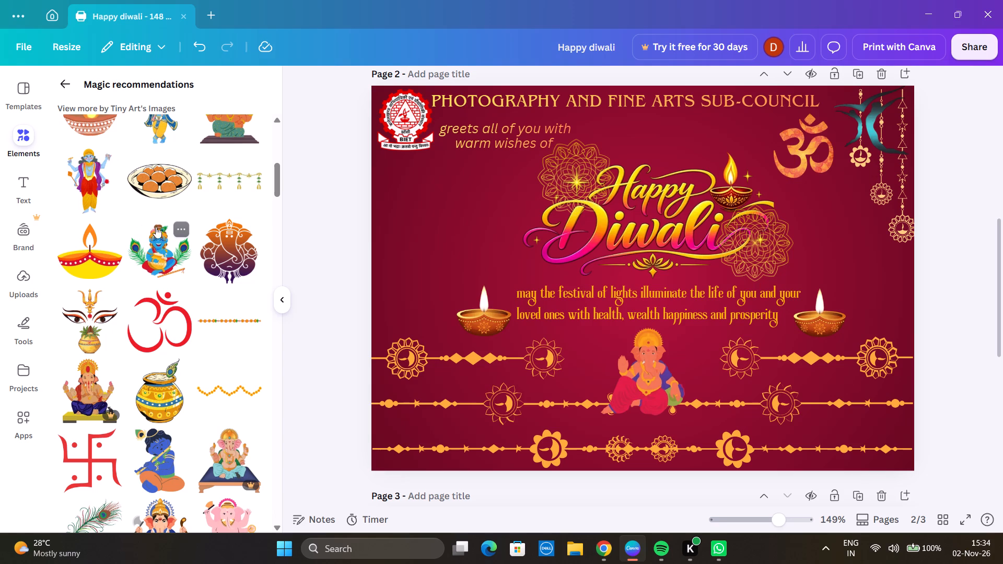
scroll(169, 228, up, 1)
scroll(164, 229, down, 1)
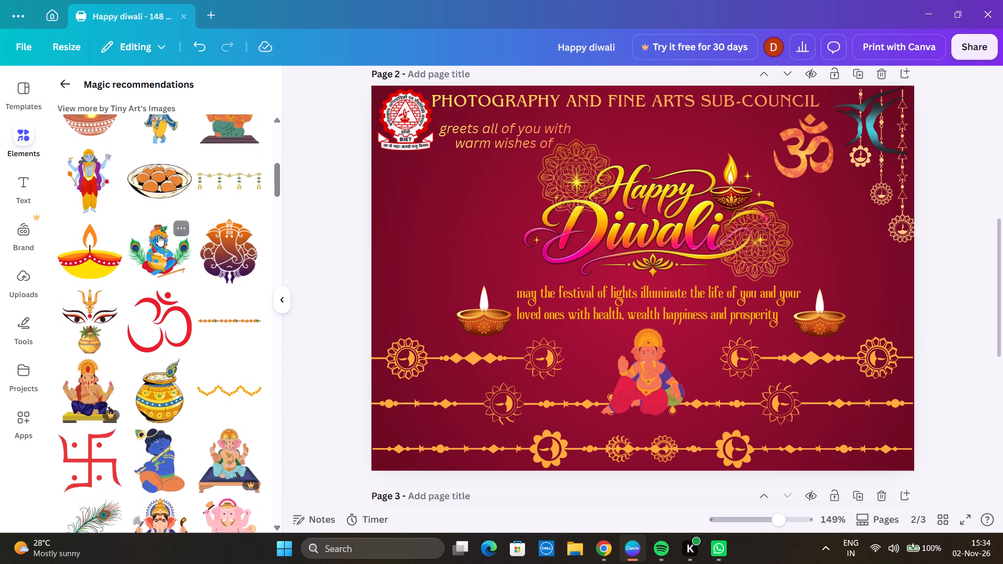
scroll(158, 235, down, 1)
scroll(176, 338, down, 10)
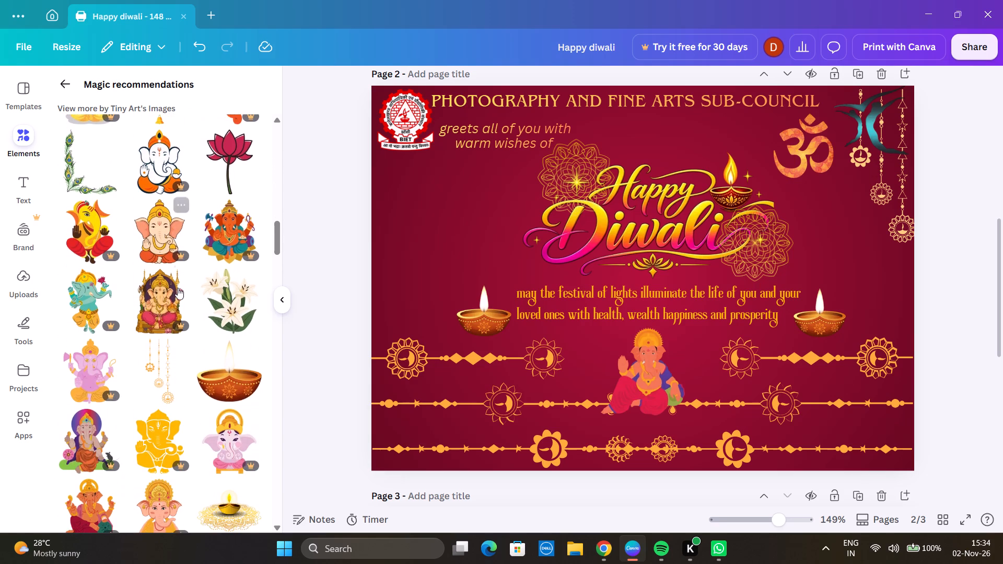
scroll(176, 292, down, 7)
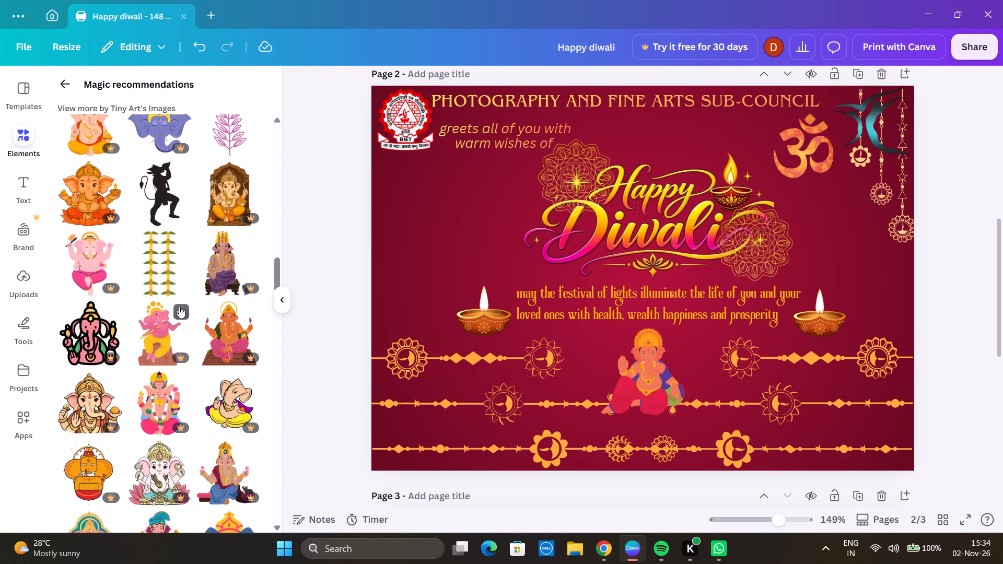
scroll(172, 315, down, 4)
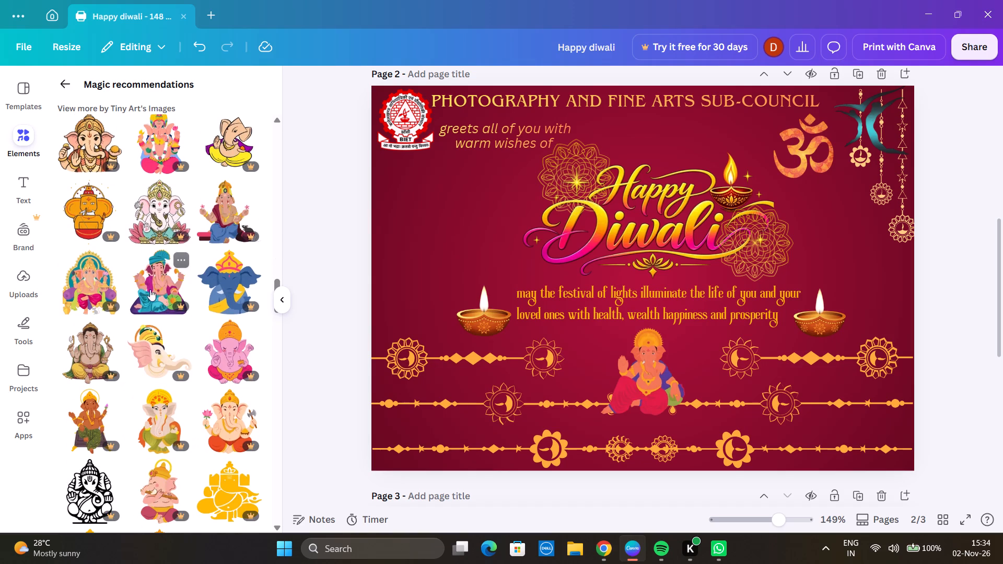
scroll(133, 283, up, 20)
scroll(133, 283, up, 2)
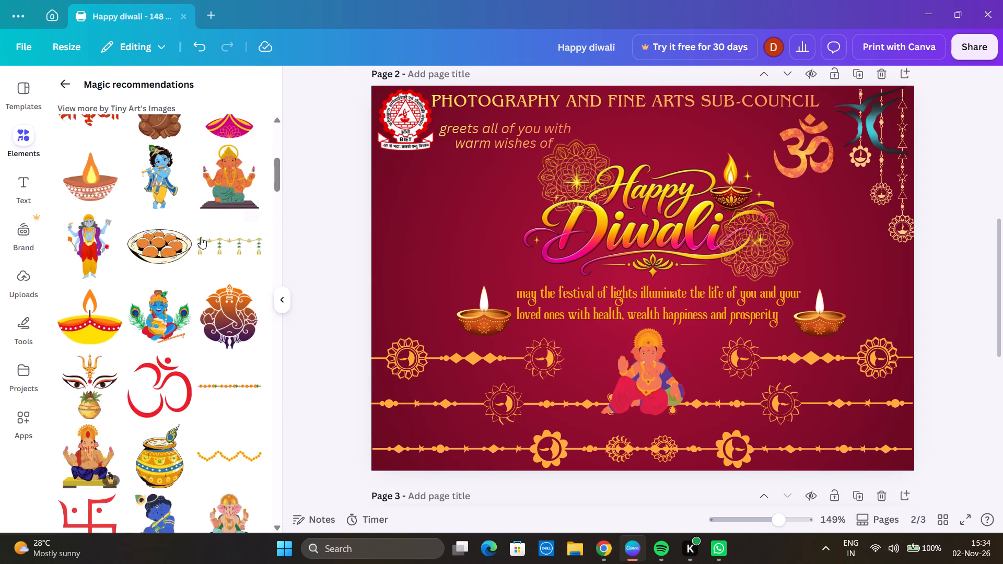
scroll(201, 237, up, 12)
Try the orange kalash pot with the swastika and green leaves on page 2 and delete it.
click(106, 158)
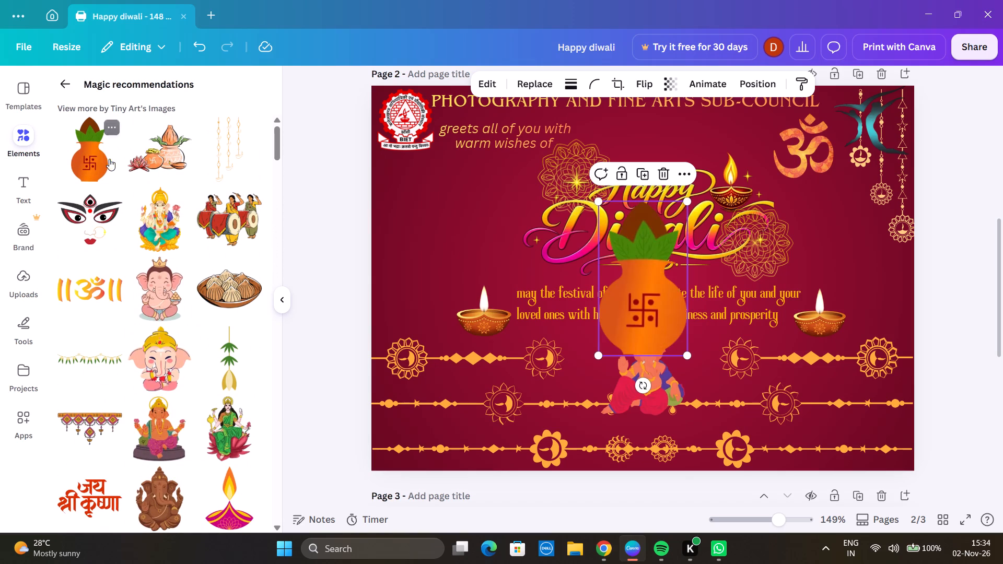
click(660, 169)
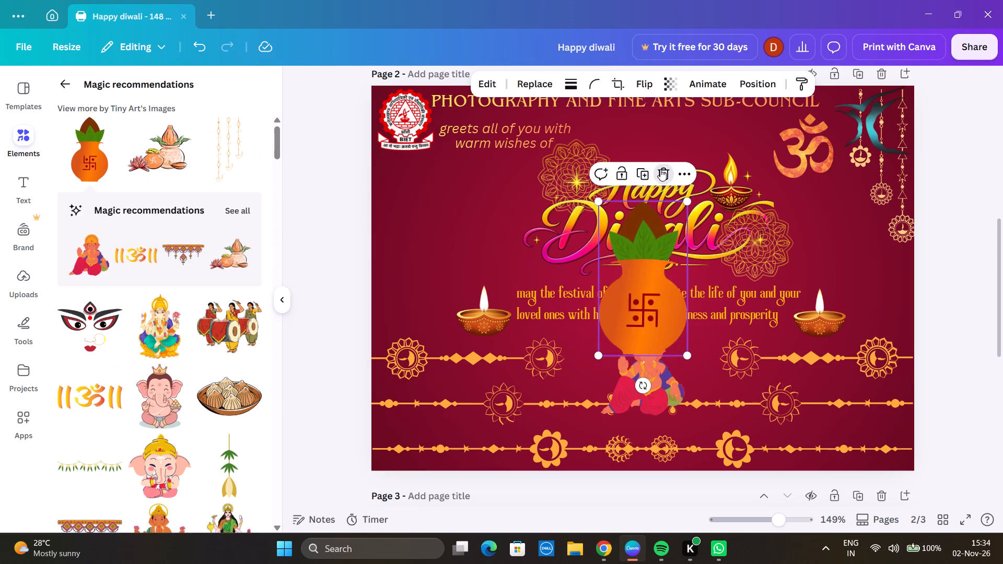
Browse the full set of elements recommended for this design for a decoration to add to page 2.
click(62, 86)
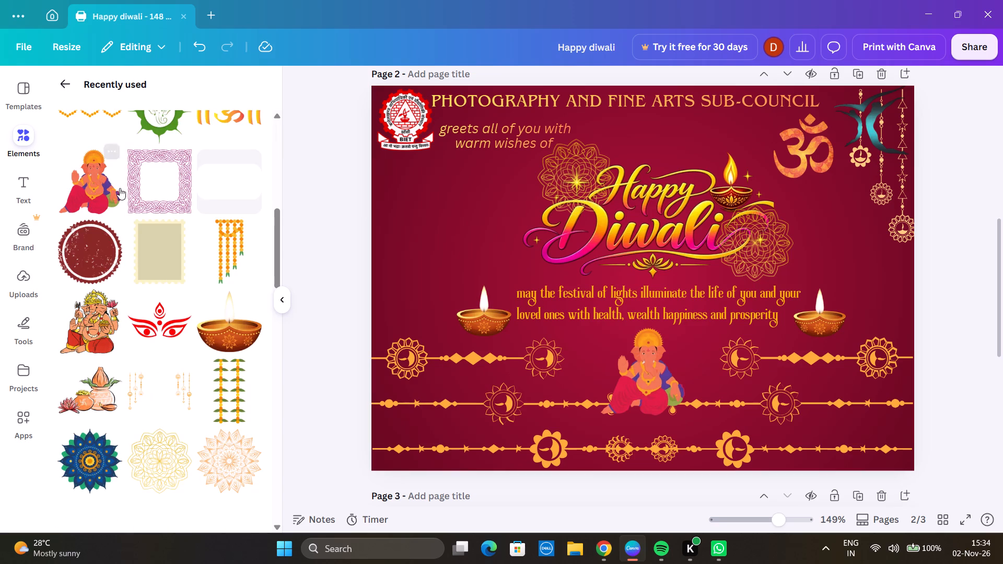
scroll(139, 221, down, 5)
scroll(150, 239, up, 10)
click(66, 90)
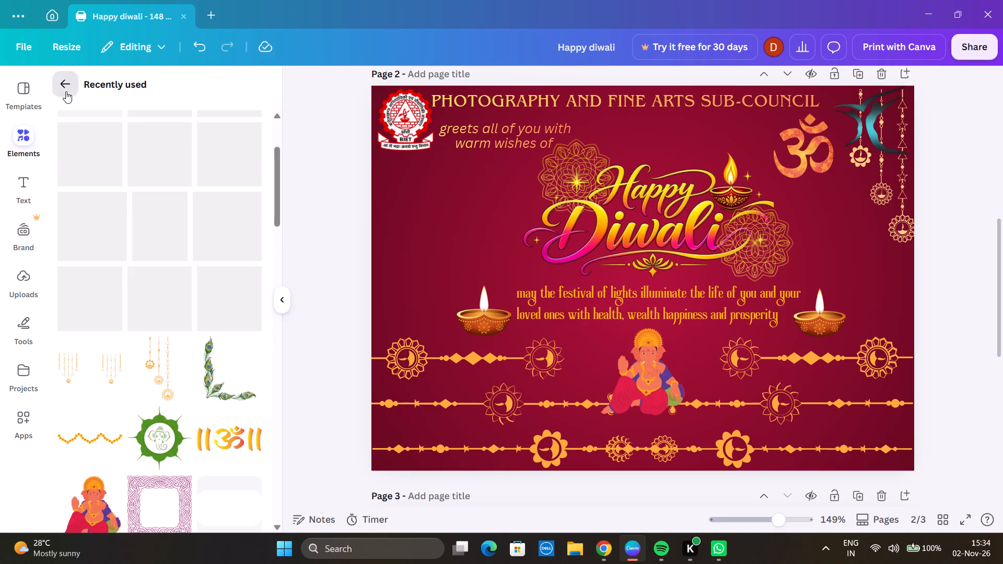
scroll(155, 208, down, 1)
scroll(155, 202, up, 2)
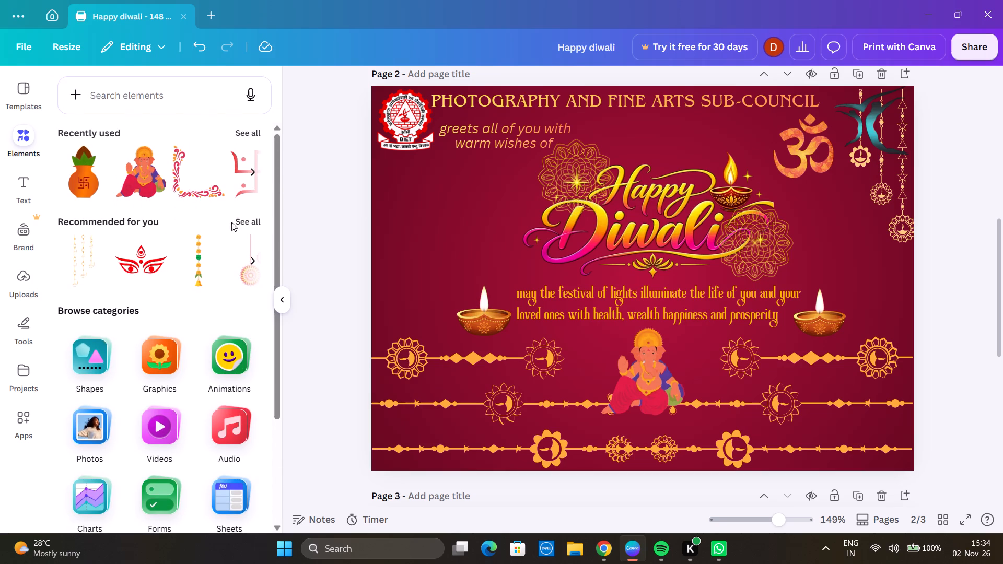
click(240, 222)
scroll(194, 230, down, 4)
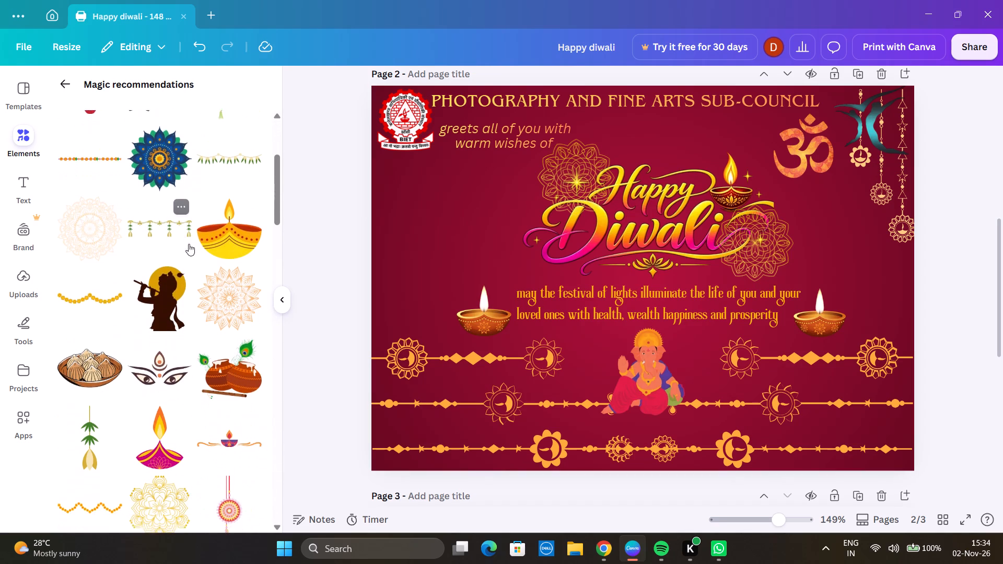
scroll(189, 244, down, 6)
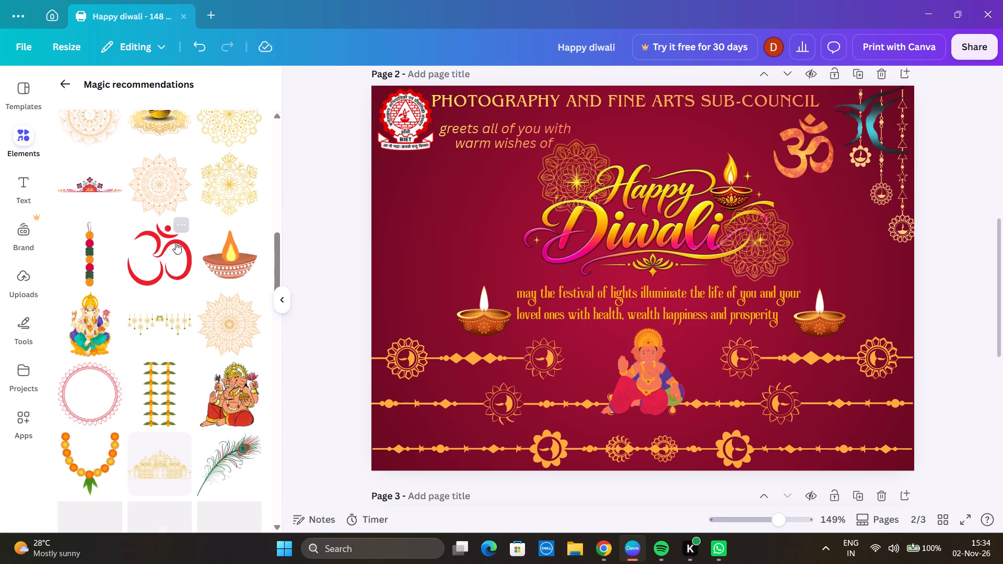
scroll(176, 242, down, 5)
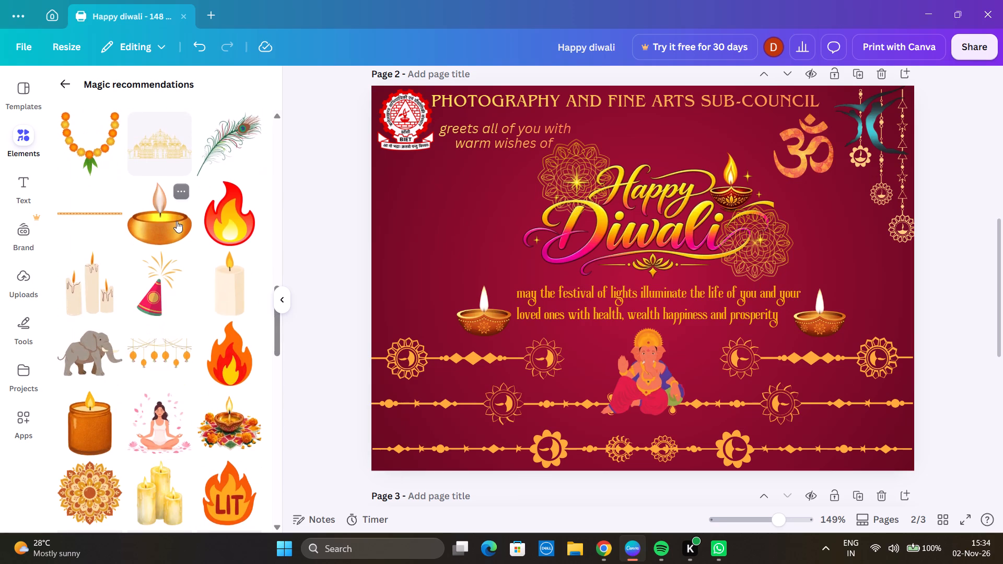
scroll(177, 221, down, 6)
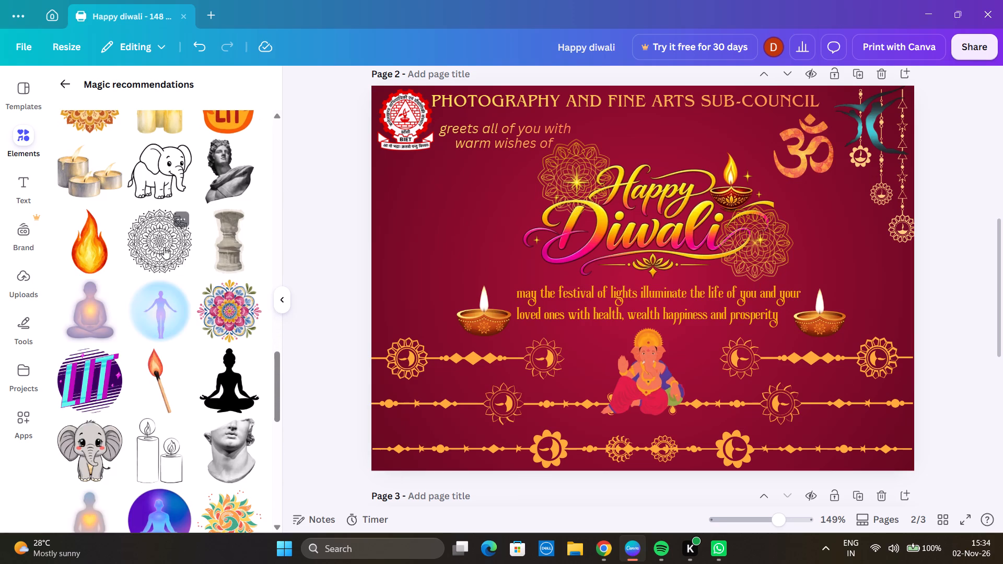
scroll(168, 245, down, 3)
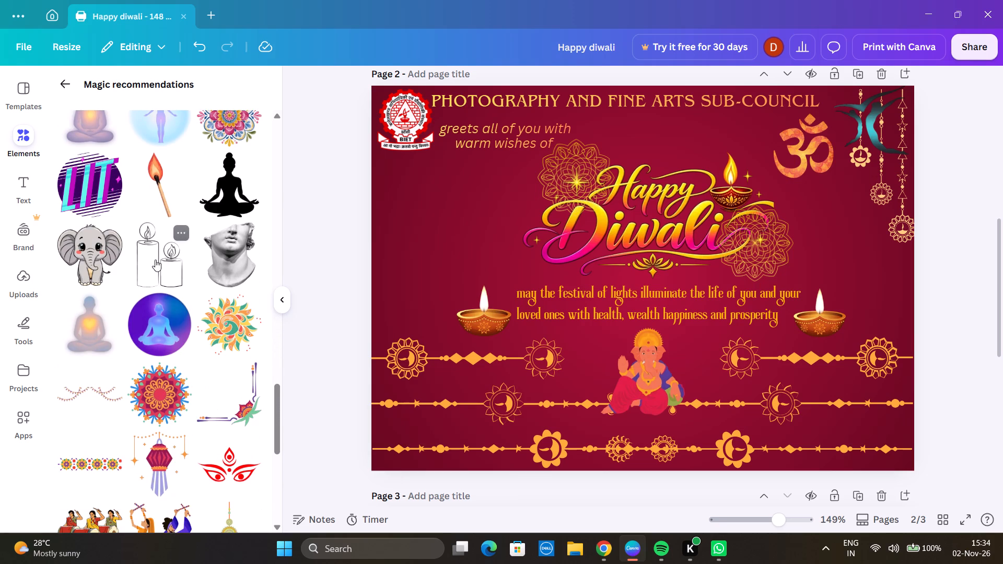
scroll(152, 248, down, 5)
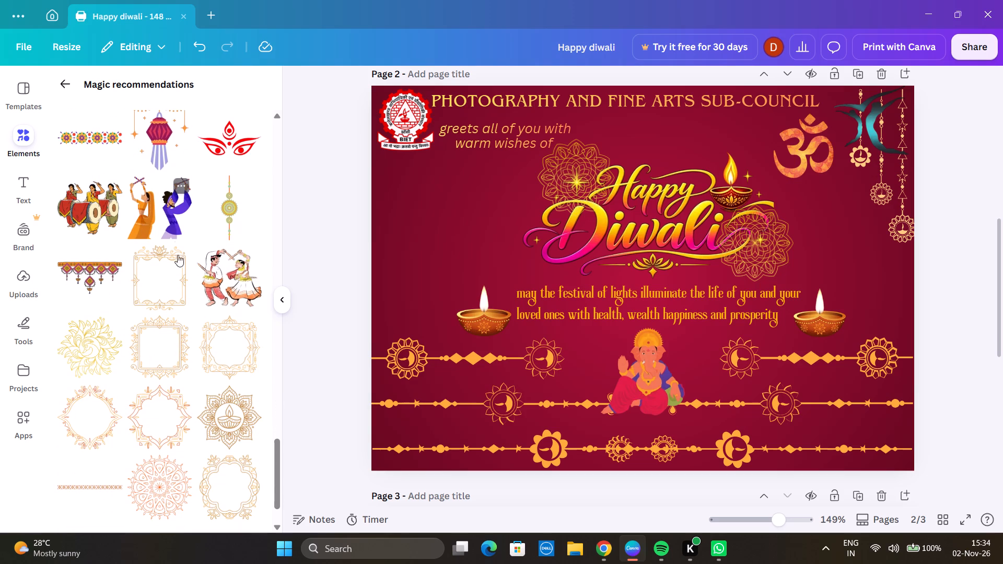
click(291, 191)
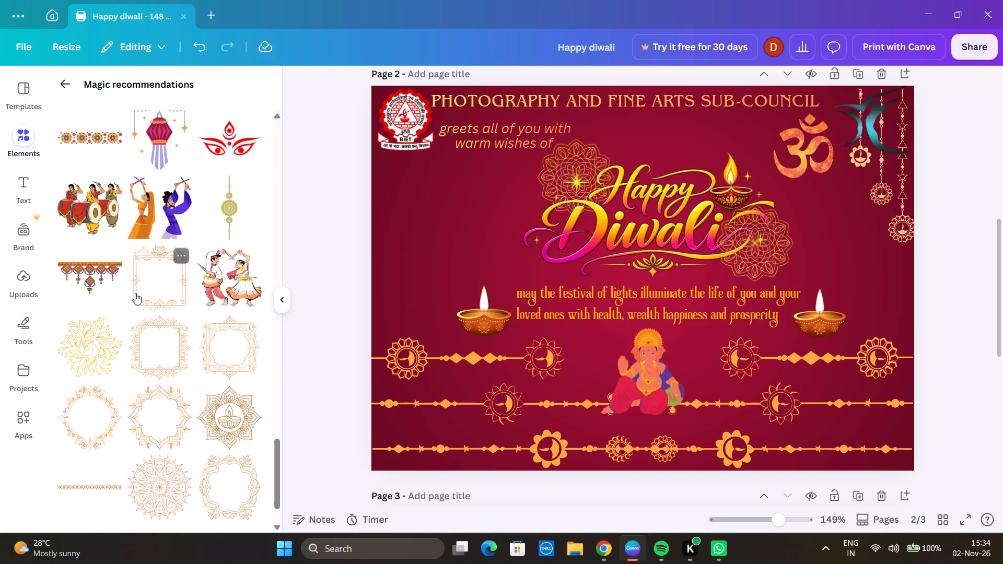
scroll(135, 290, up, 17)
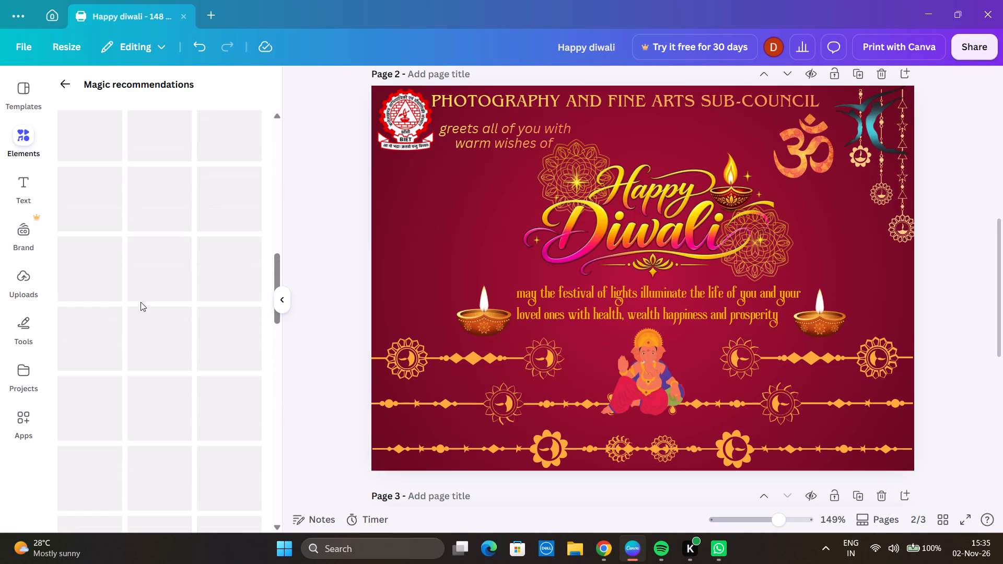
scroll(218, 292, up, 2)
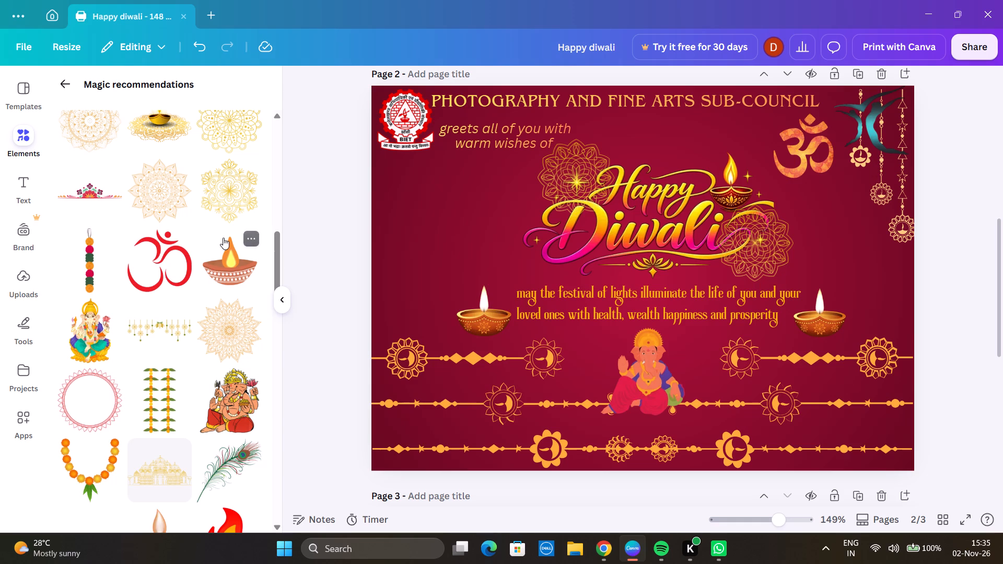
scroll(207, 273, up, 4)
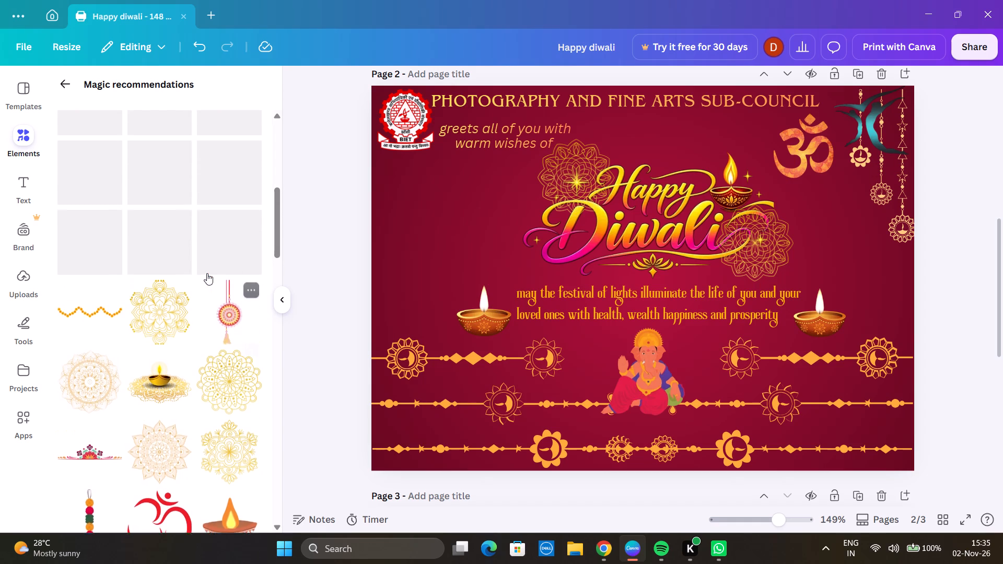
scroll(207, 273, up, 3)
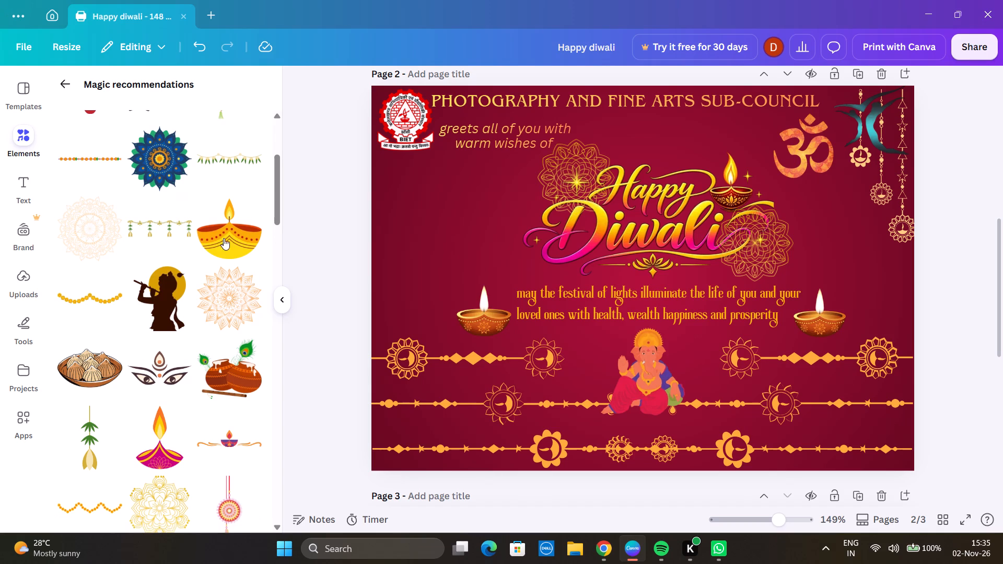
scroll(151, 199, up, 3)
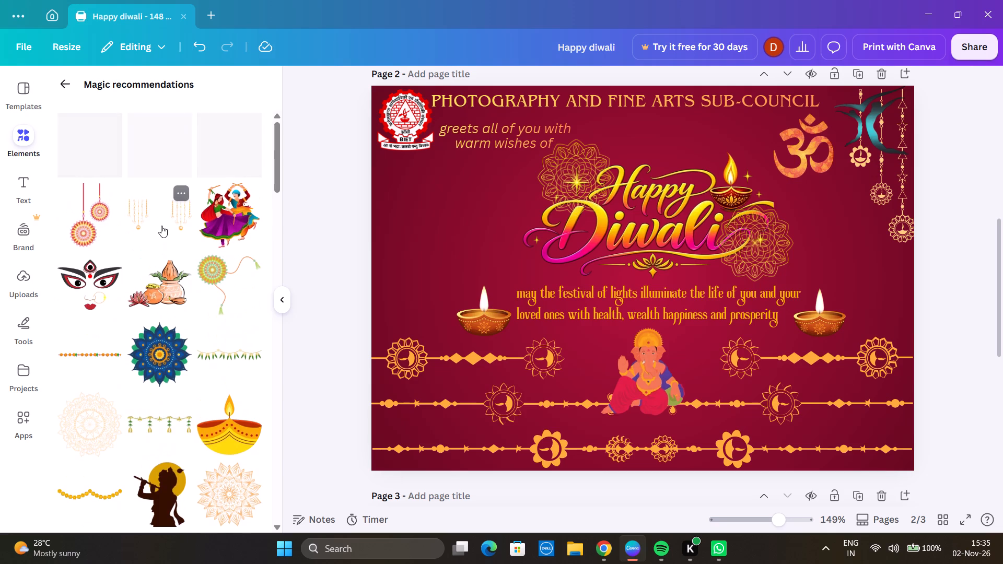
scroll(159, 228, up, 2)
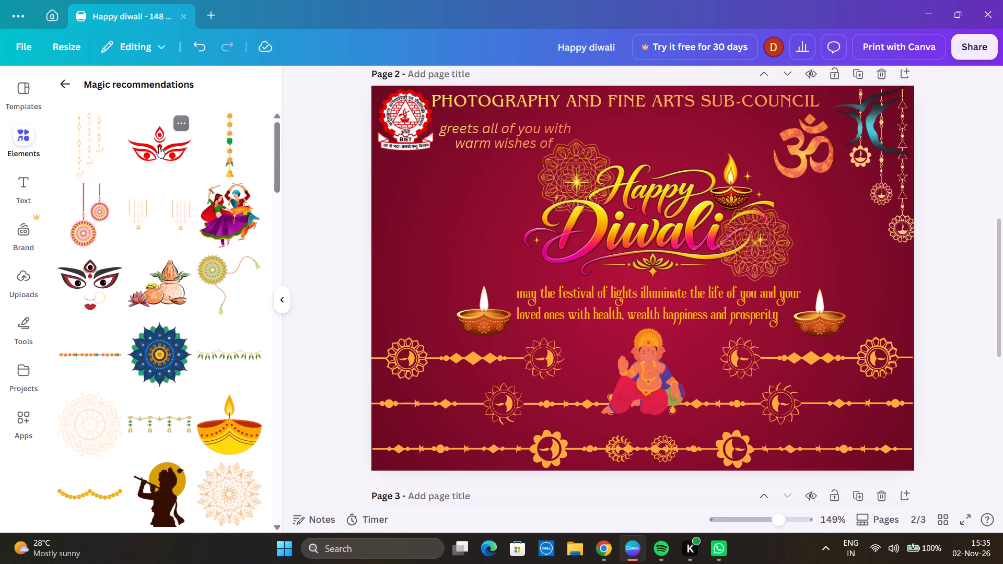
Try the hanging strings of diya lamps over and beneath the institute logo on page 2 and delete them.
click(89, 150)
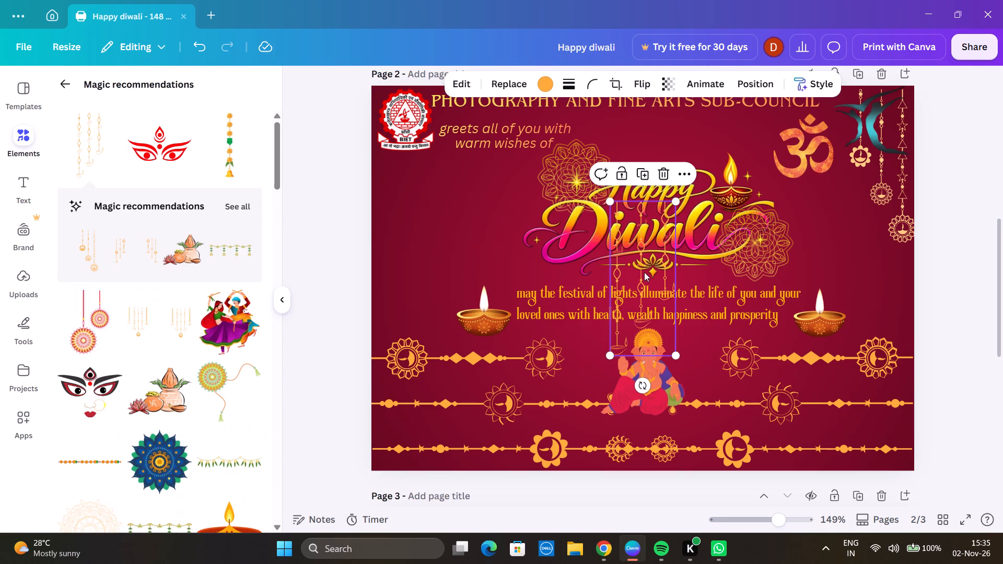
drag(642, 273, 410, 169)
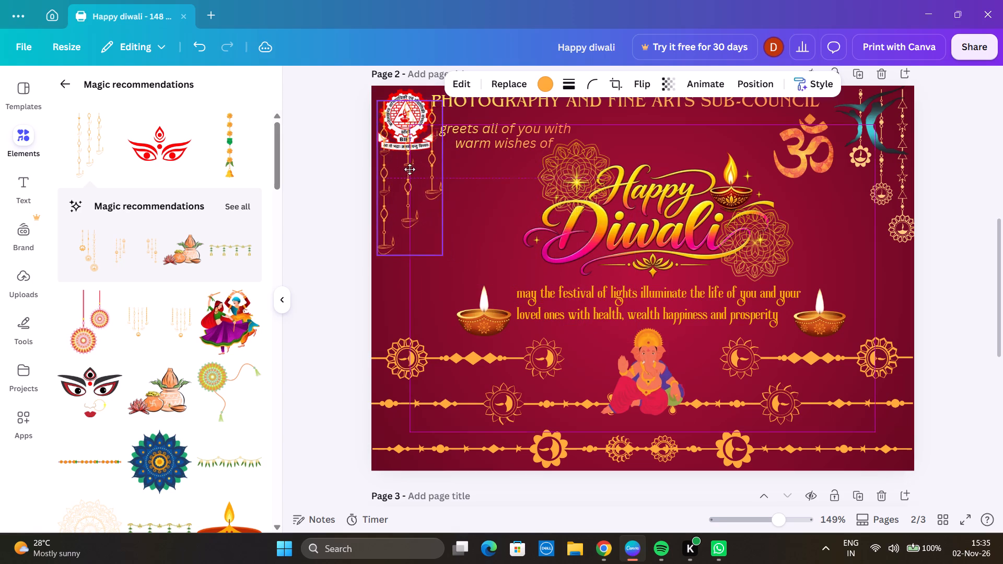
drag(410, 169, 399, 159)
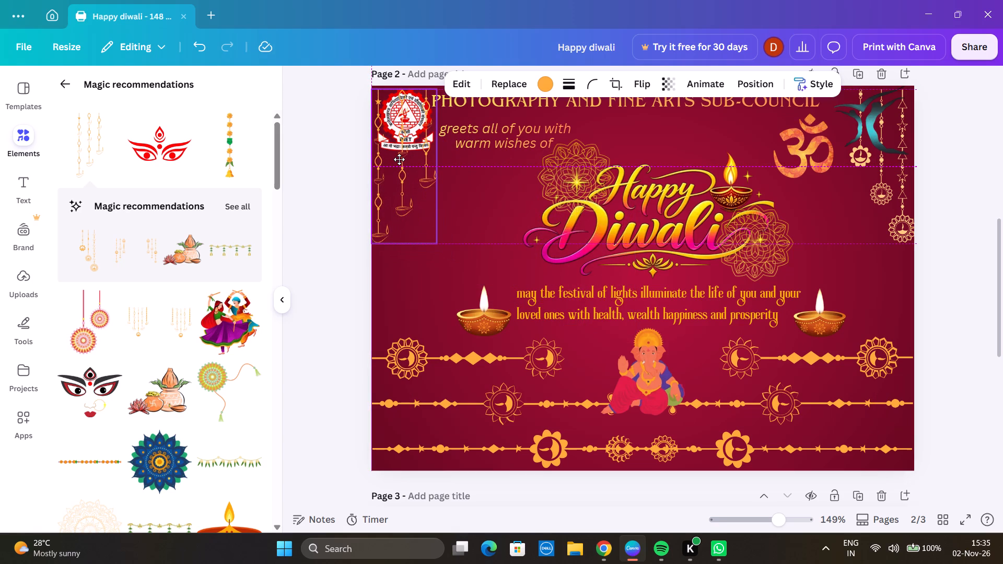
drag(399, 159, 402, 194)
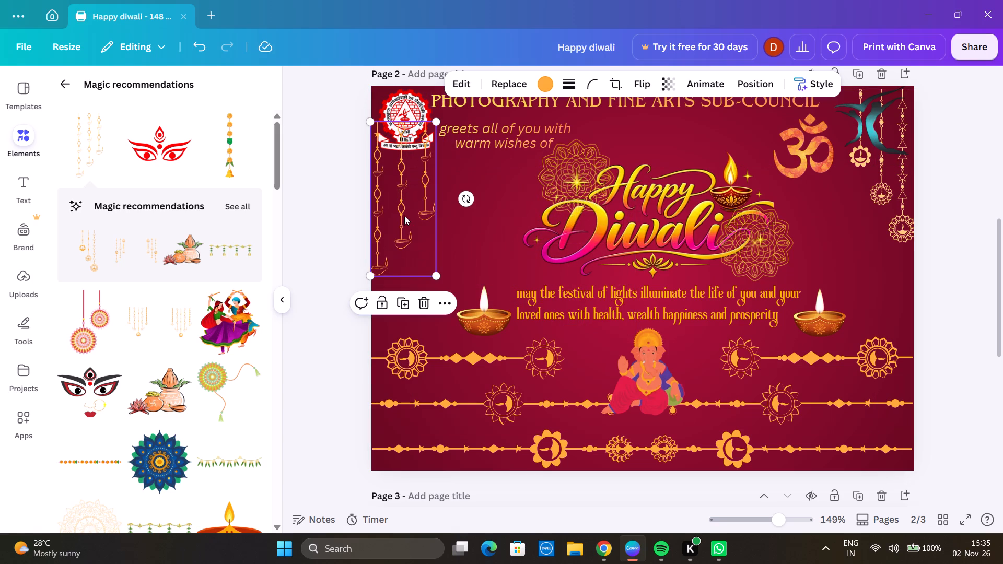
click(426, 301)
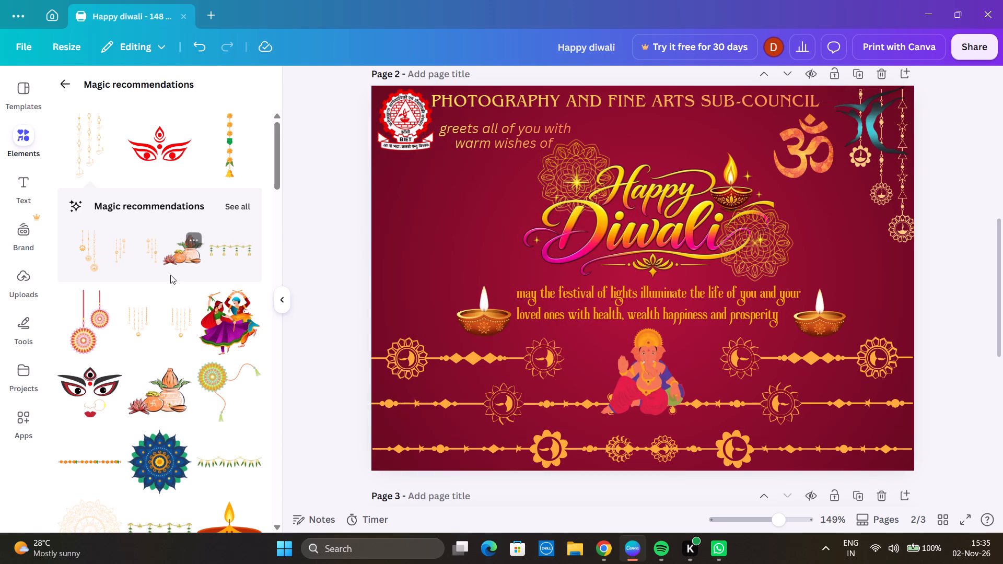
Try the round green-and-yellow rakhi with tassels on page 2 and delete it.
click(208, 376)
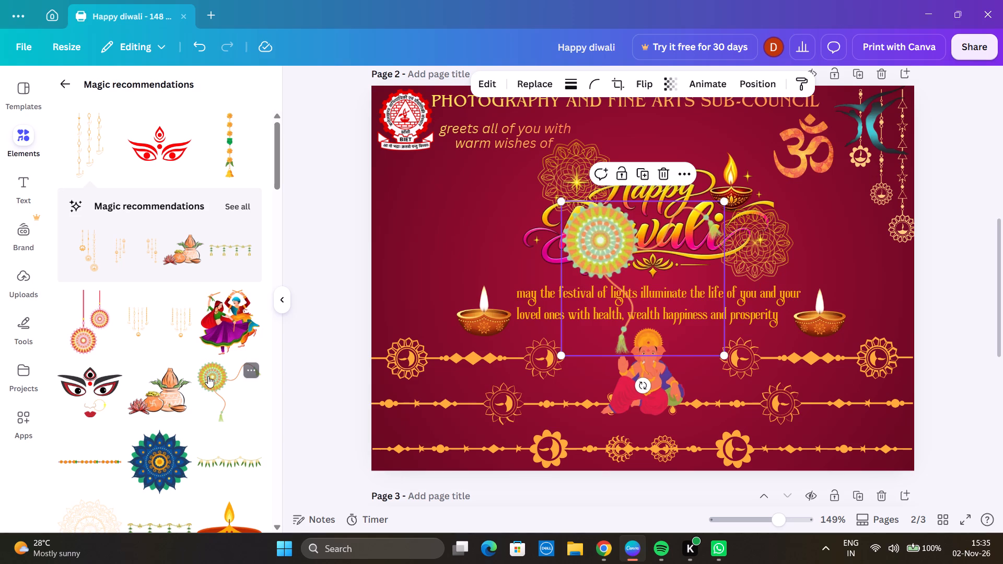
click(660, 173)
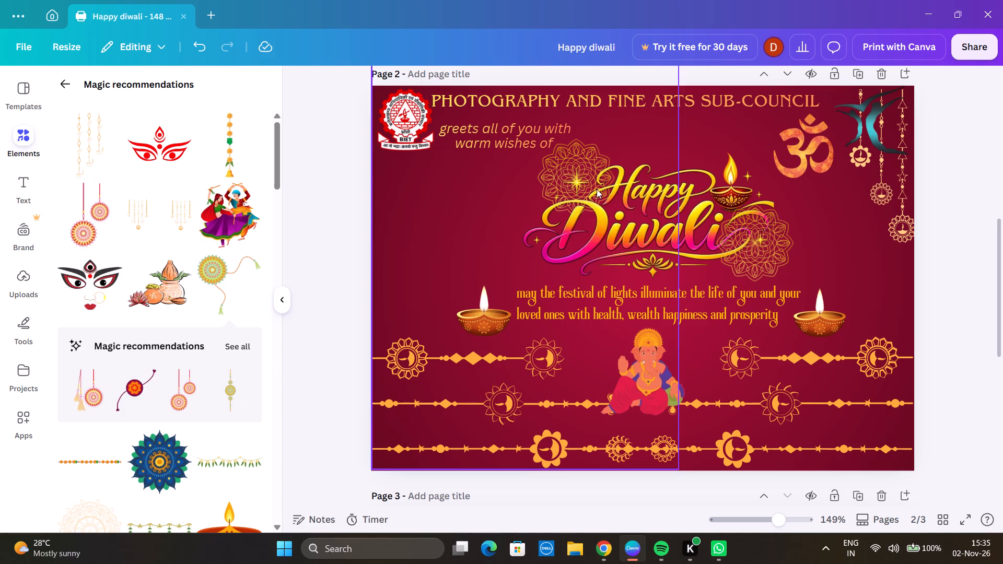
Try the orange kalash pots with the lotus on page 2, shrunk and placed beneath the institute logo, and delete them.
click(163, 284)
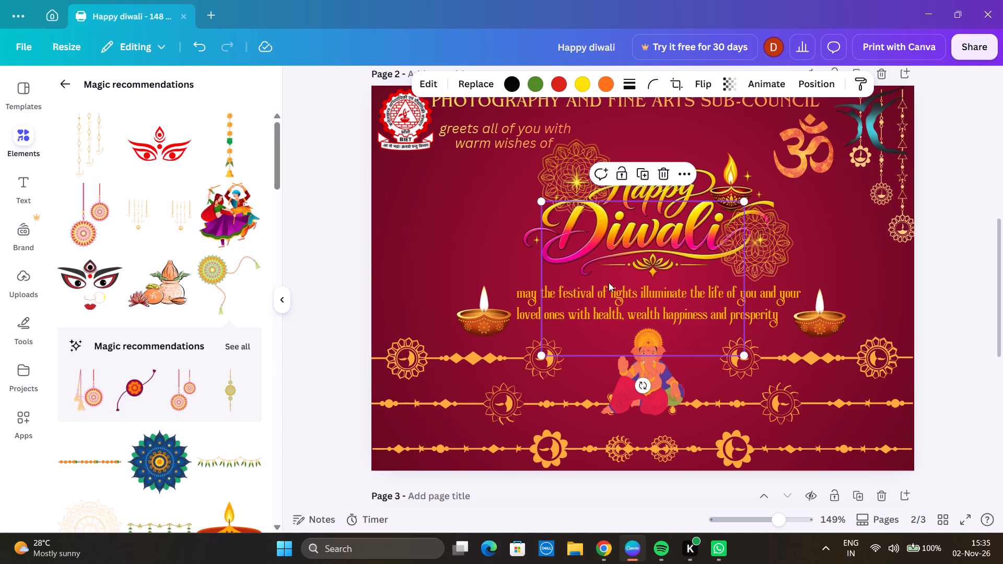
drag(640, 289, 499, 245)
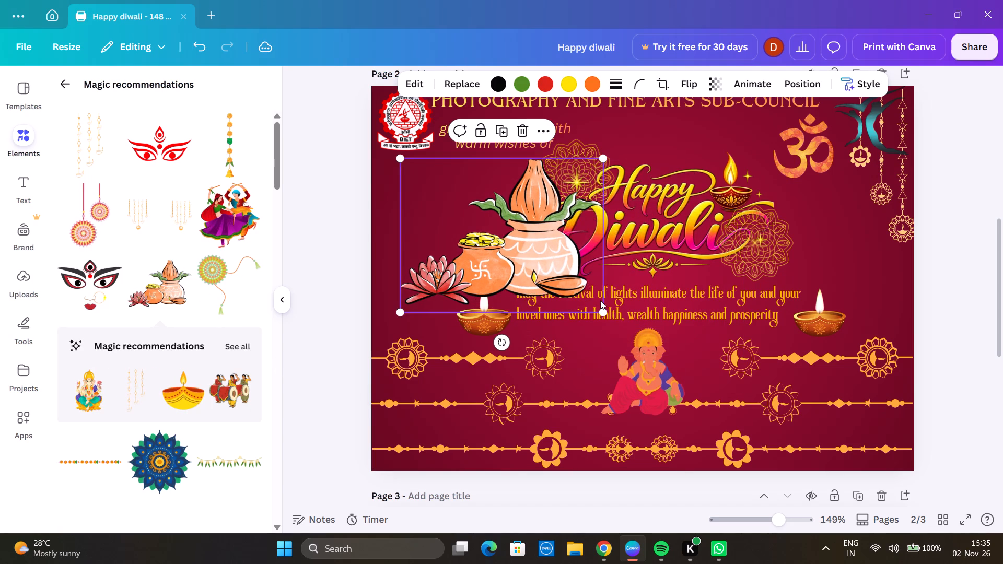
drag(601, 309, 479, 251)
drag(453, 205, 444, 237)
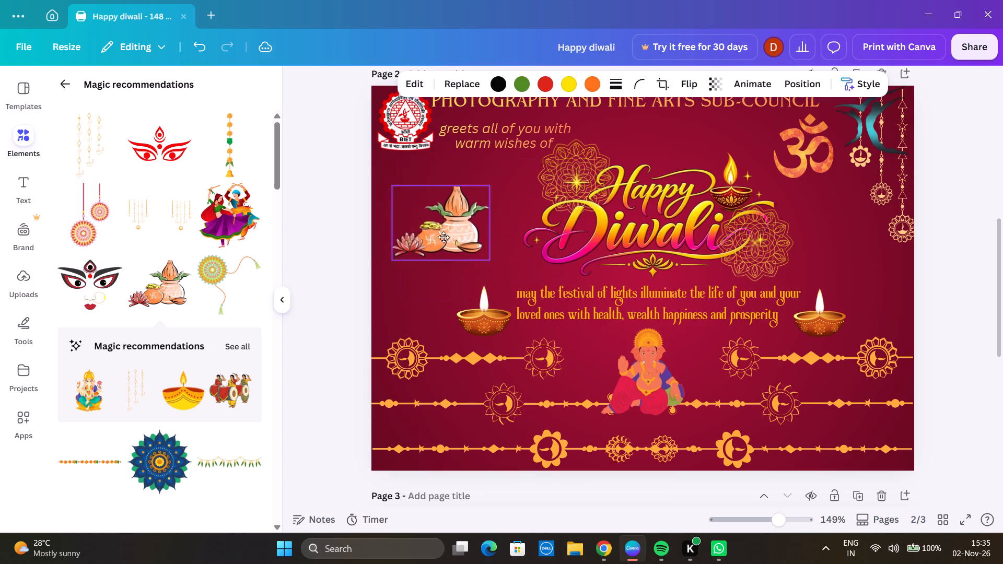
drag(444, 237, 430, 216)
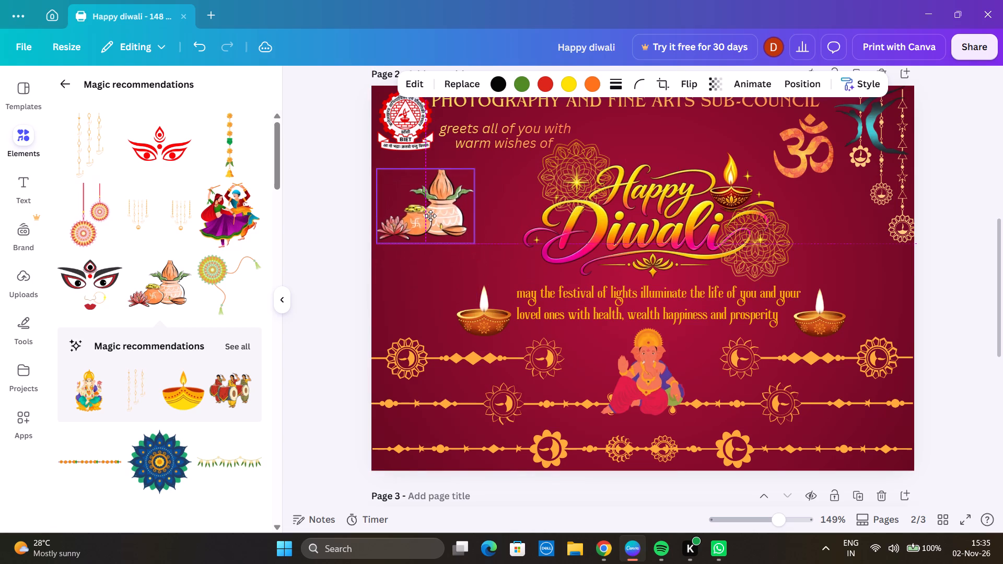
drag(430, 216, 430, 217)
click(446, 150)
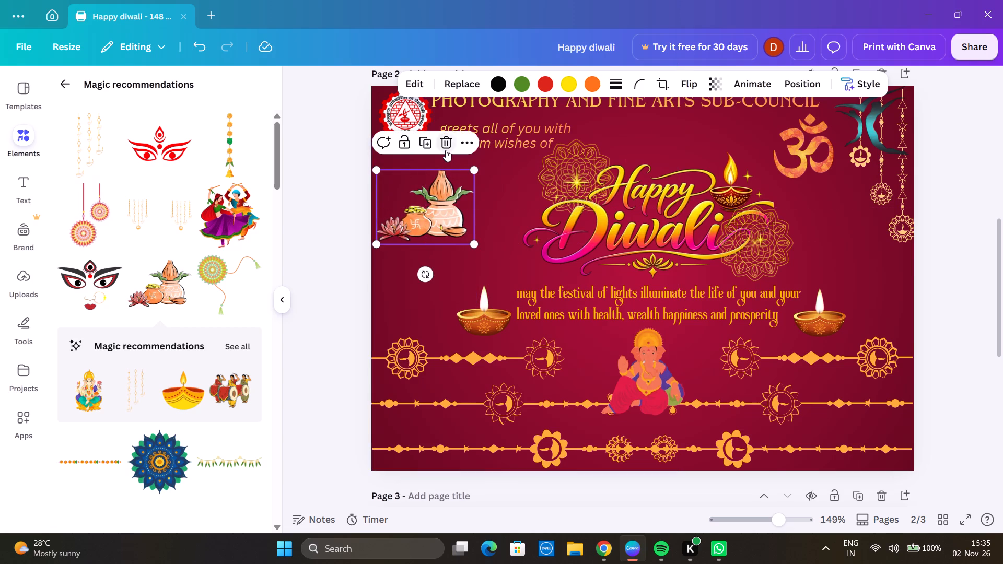
Browse further through the magic recommendations for another festive decoration to add to page 2.
scroll(155, 371, down, 2)
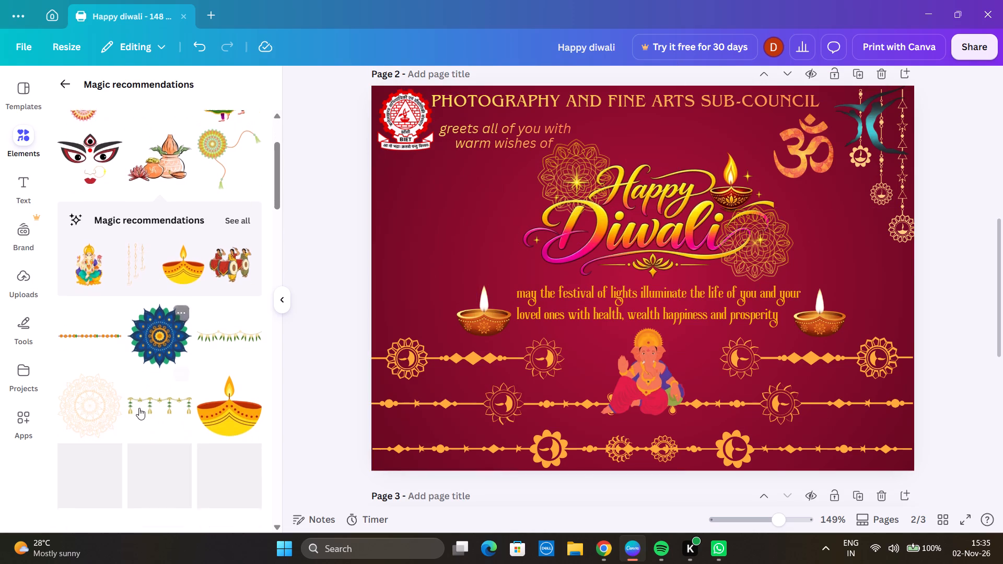
scroll(135, 361, down, 2)
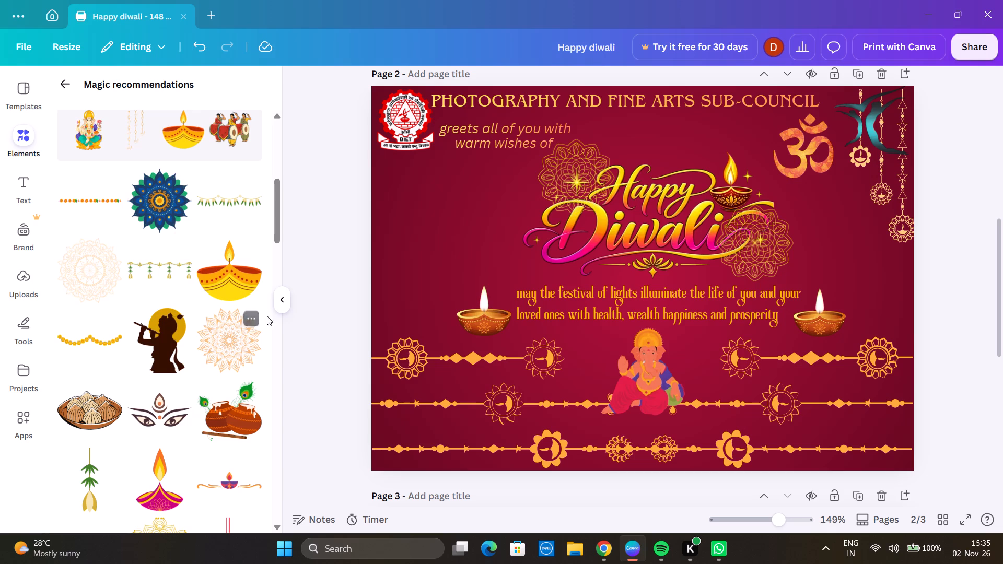
scroll(156, 372, down, 2)
scroll(123, 345, down, 2)
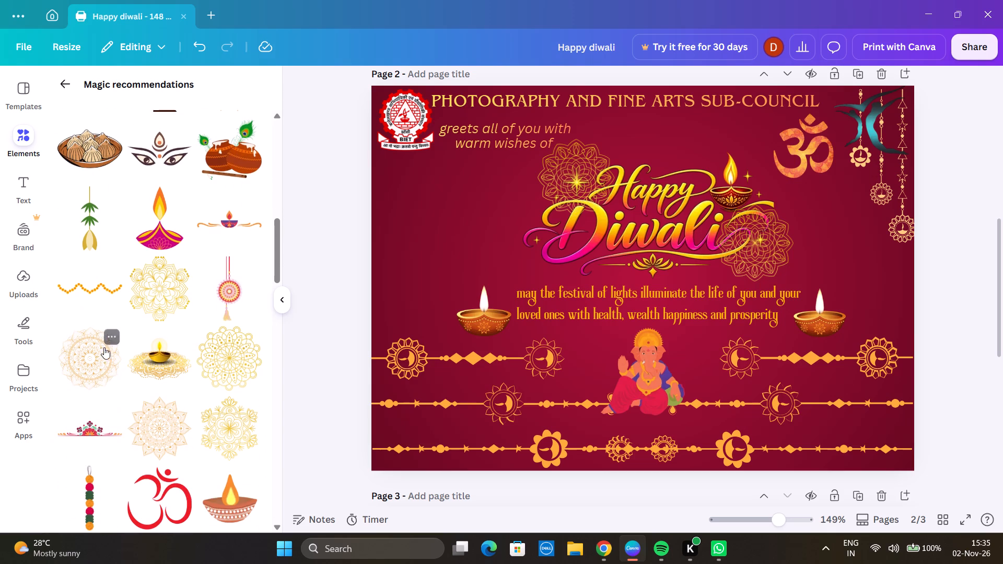
scroll(111, 290, down, 4)
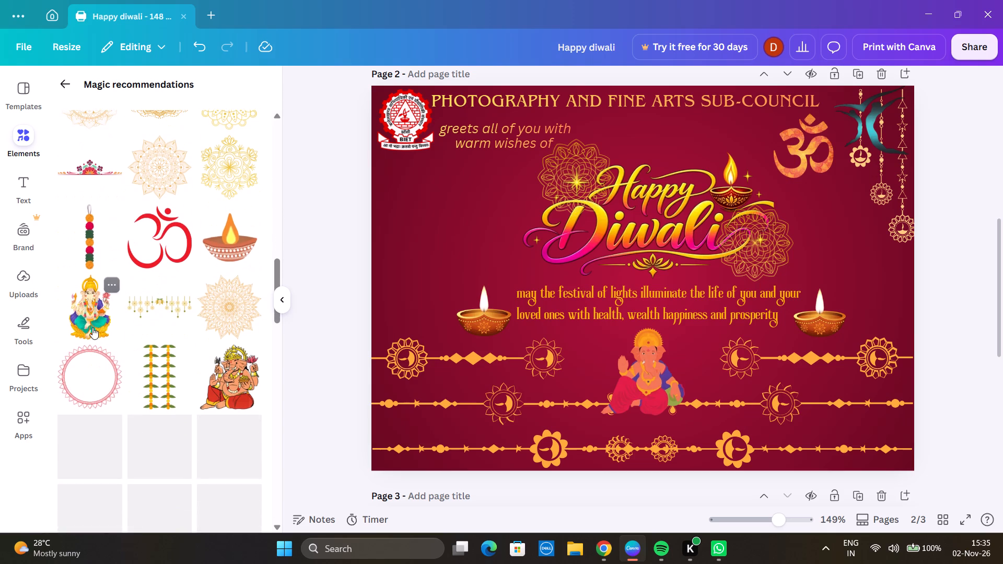
scroll(209, 291, down, 3)
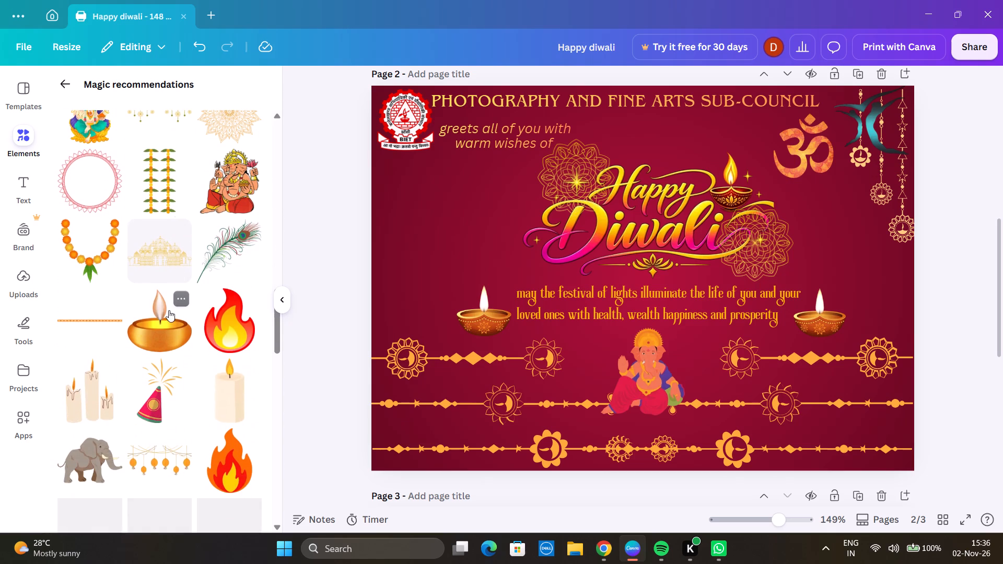
scroll(125, 311, down, 3)
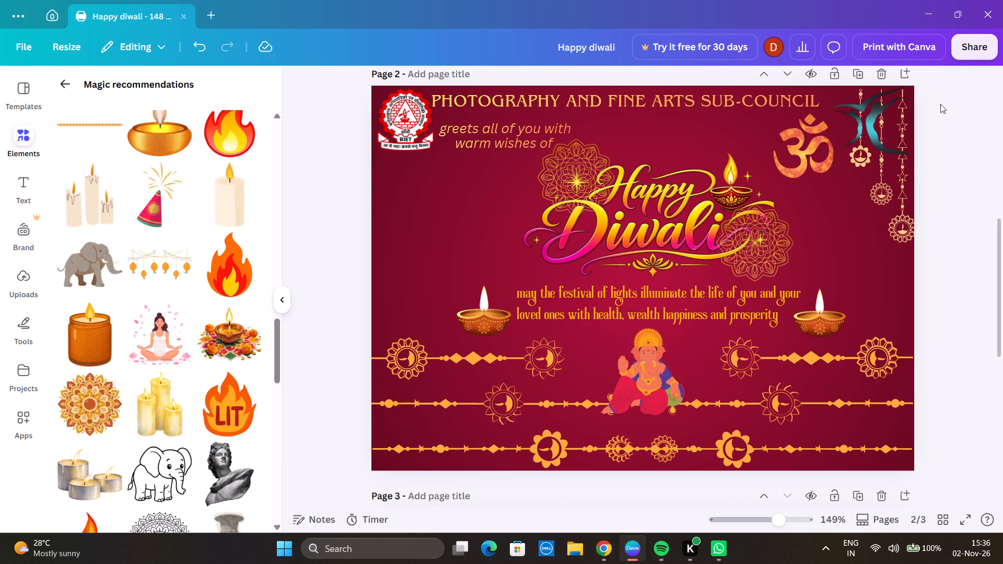
Delete the unfinished first page with the PFA Family text and the last page with the crossed ribbons, keeping only the Happy Diwali page.
scroll(948, 291, up, 7)
click(685, 261)
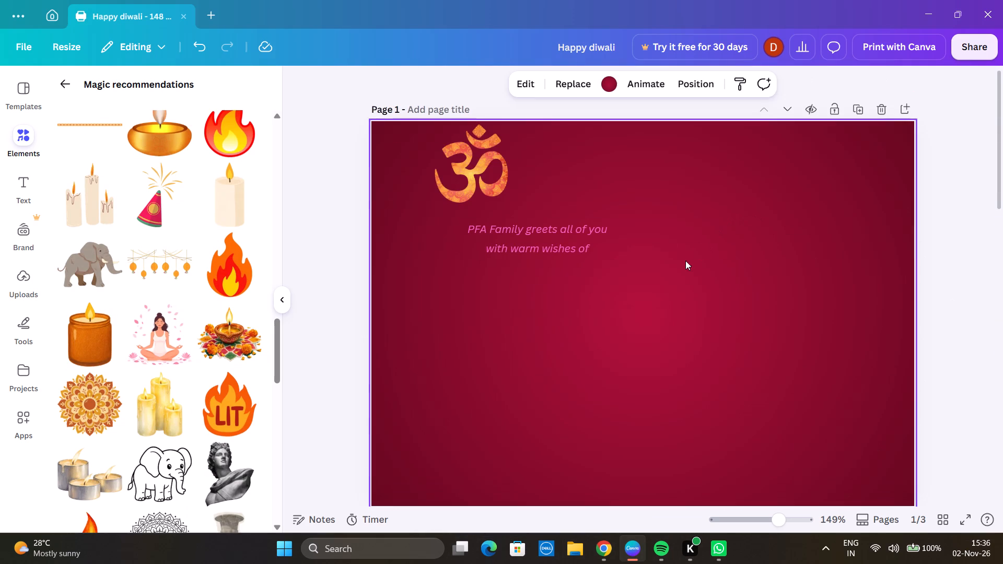
click(885, 111)
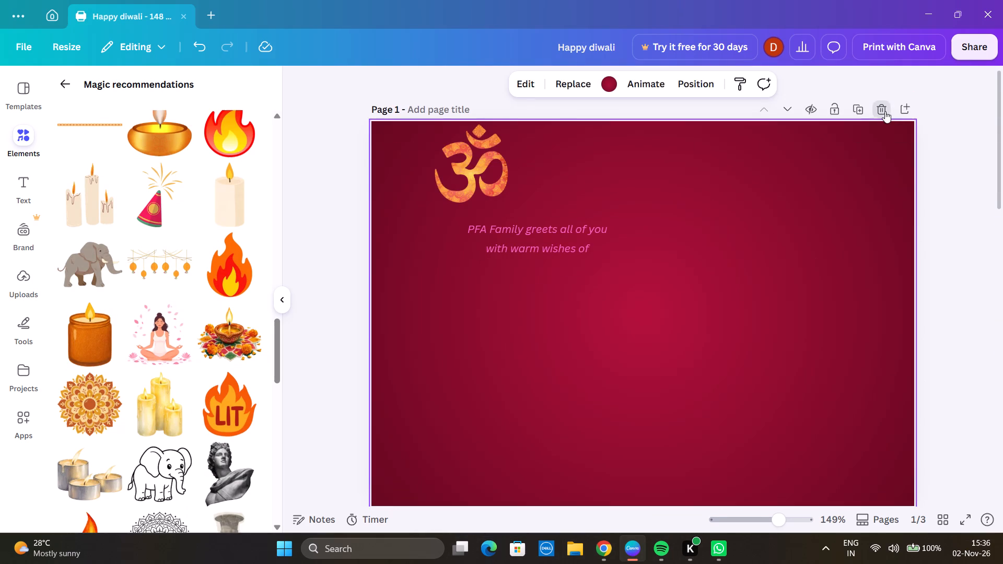
scroll(813, 173, down, 5)
click(699, 374)
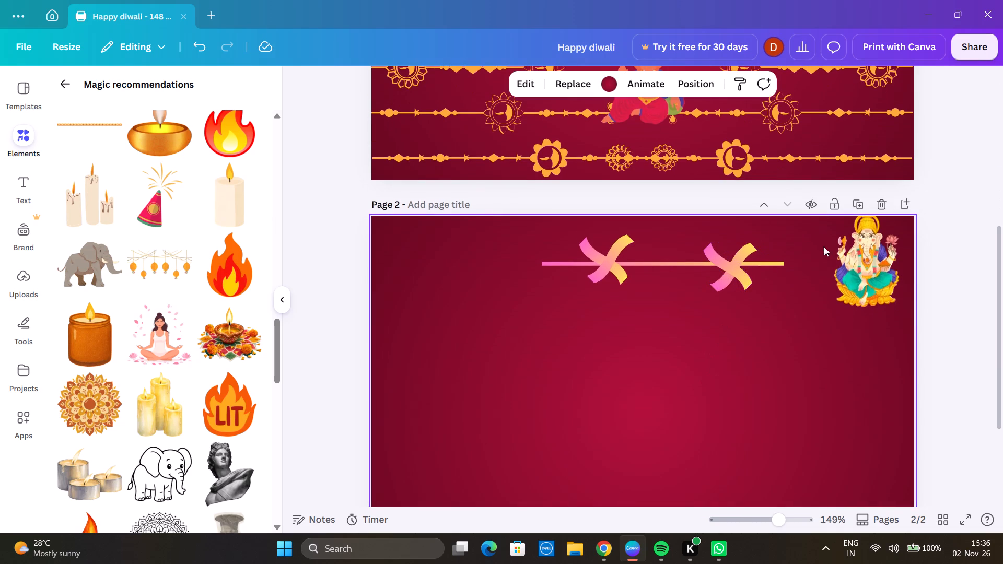
click(881, 198)
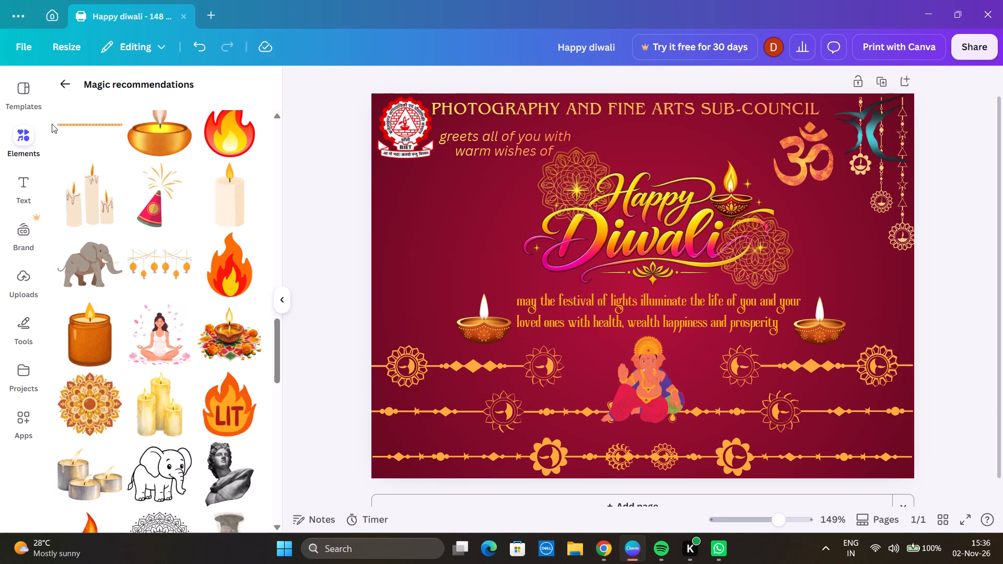
Make the "greets all of you with warm wishes of" text bold and fit its box so it wraps onto two lines.
key(alt+1)
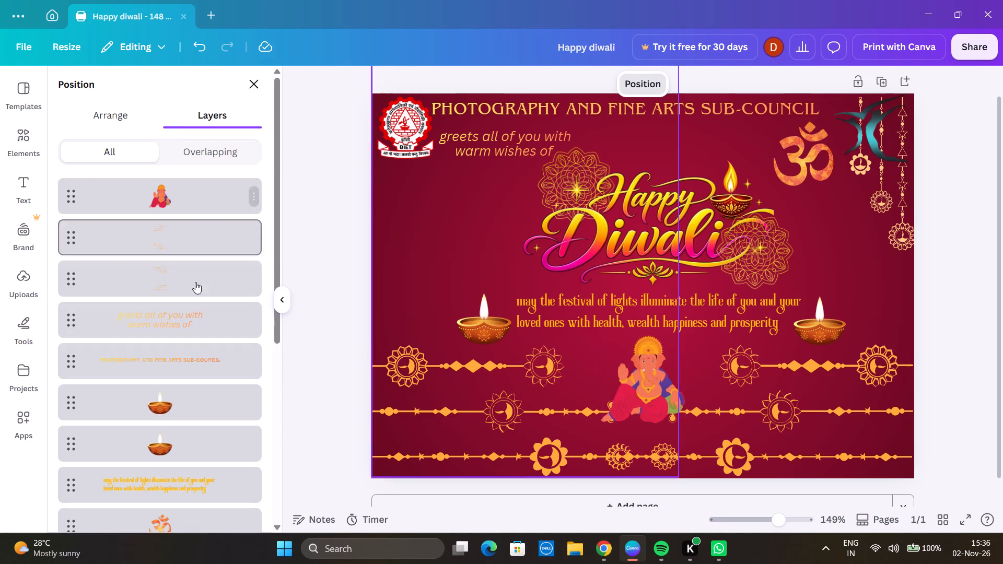
click(203, 320)
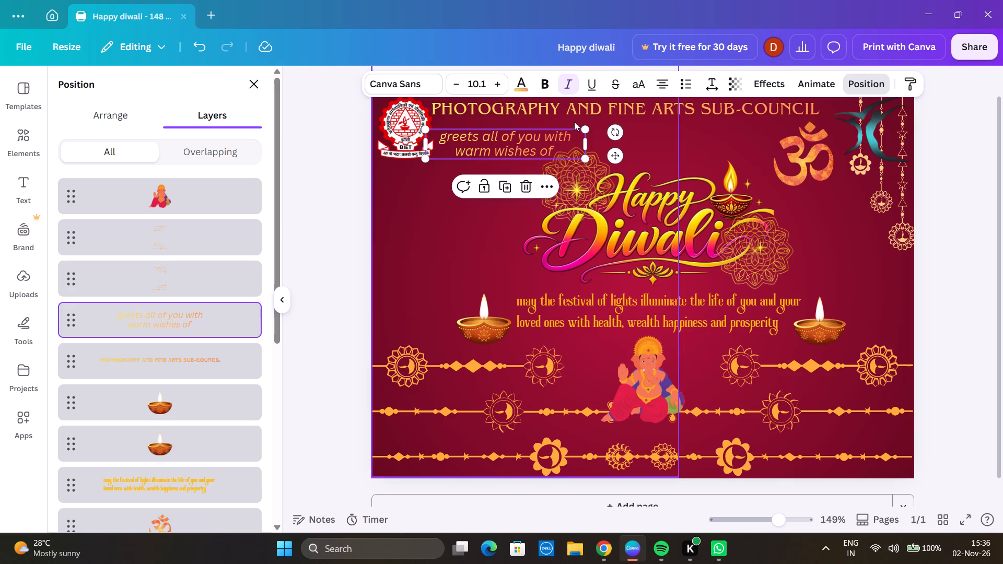
drag(587, 142, 725, 140)
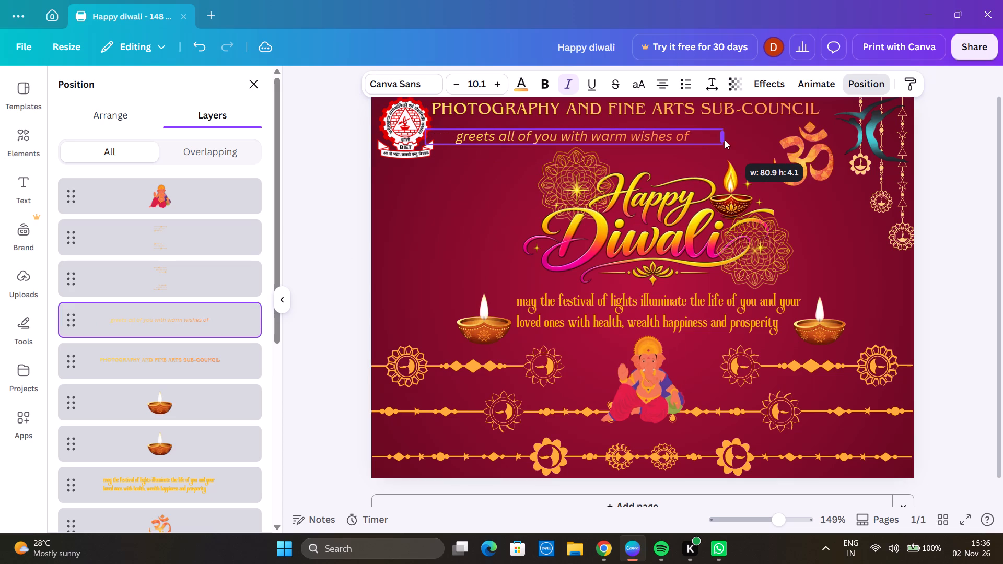
drag(725, 140, 698, 130)
click(548, 84)
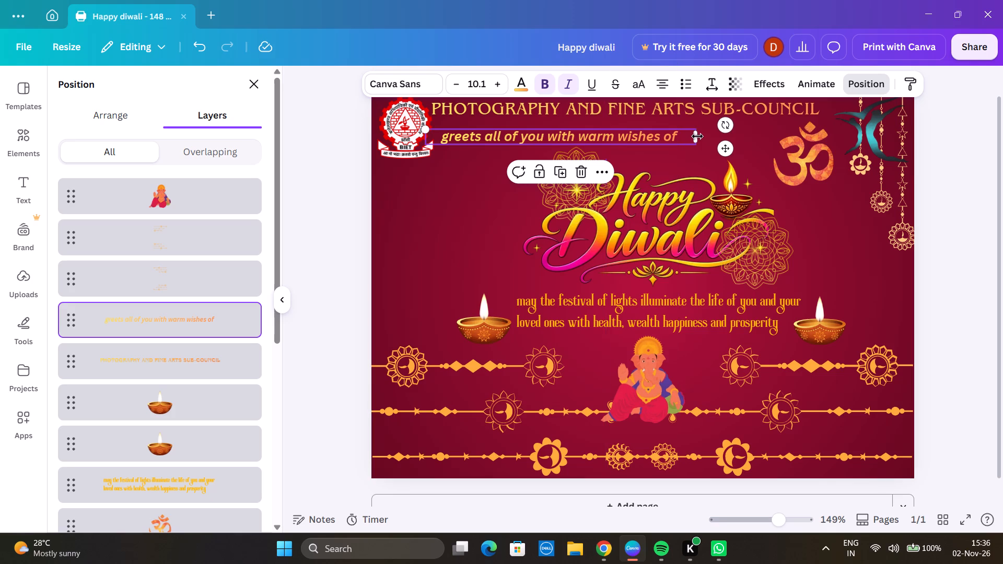
drag(697, 136, 580, 125)
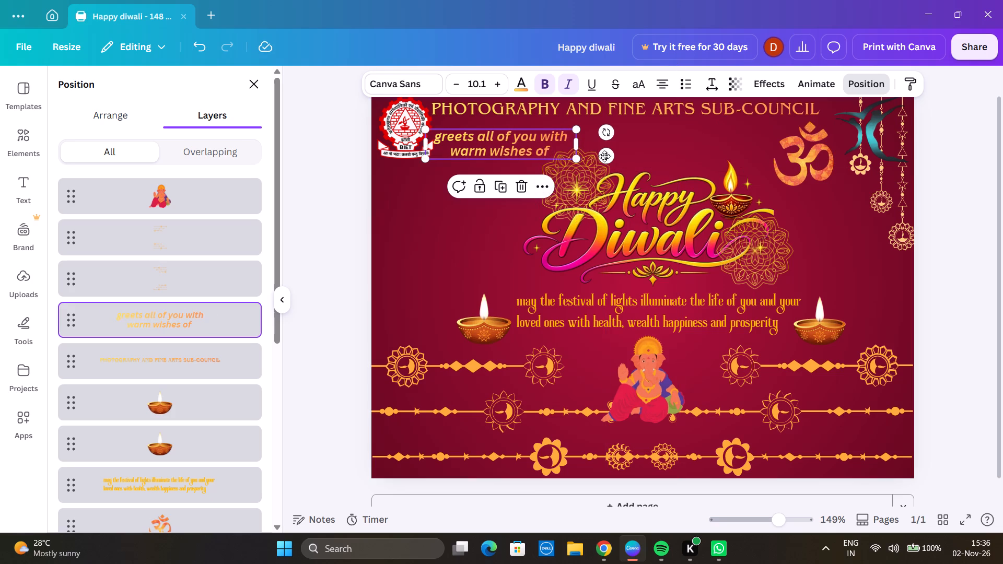
Move the bold greeting text slightly up, closer to the Photography and Fine Arts Sub-Council heading, and deselect it.
drag(605, 156, 608, 150)
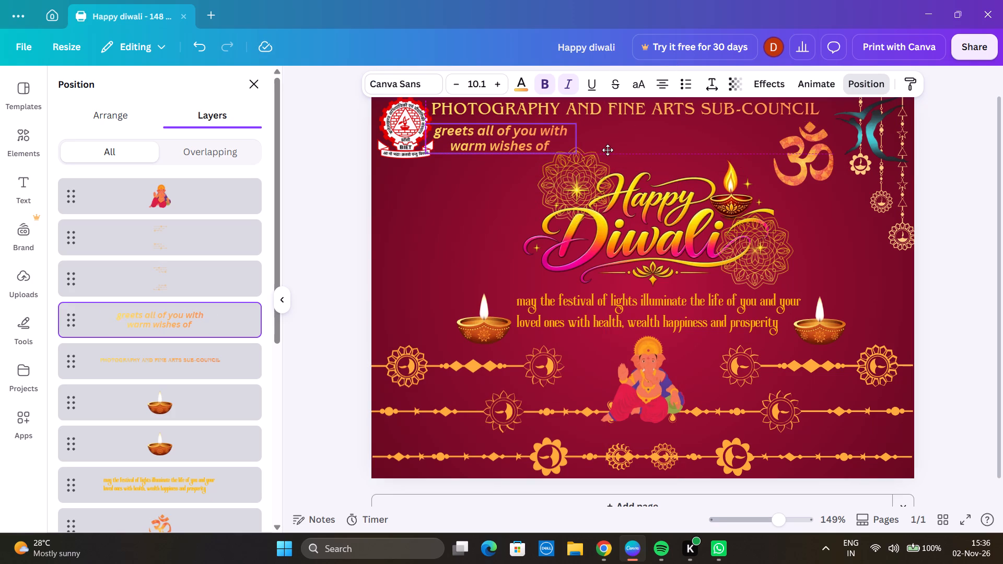
drag(608, 150, 609, 150)
click(311, 190)
click(351, 203)
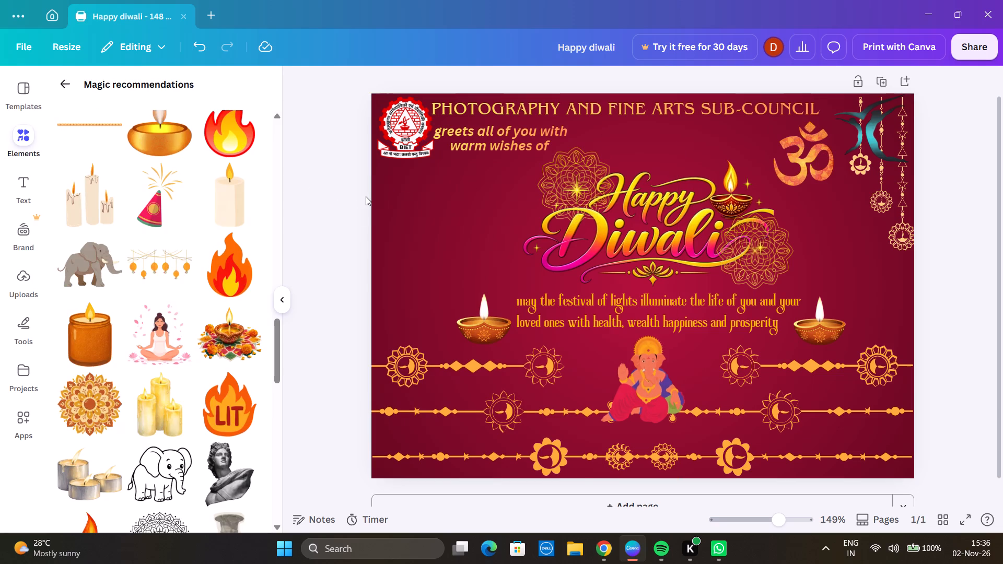
Open the download settings for the finished Happy Diwali greeting.
click(988, 51)
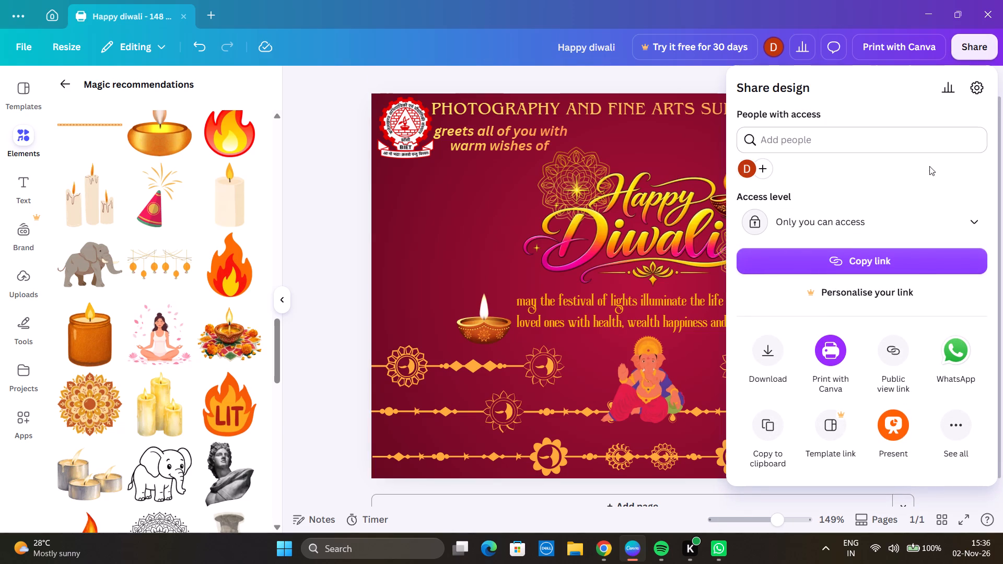
click(764, 365)
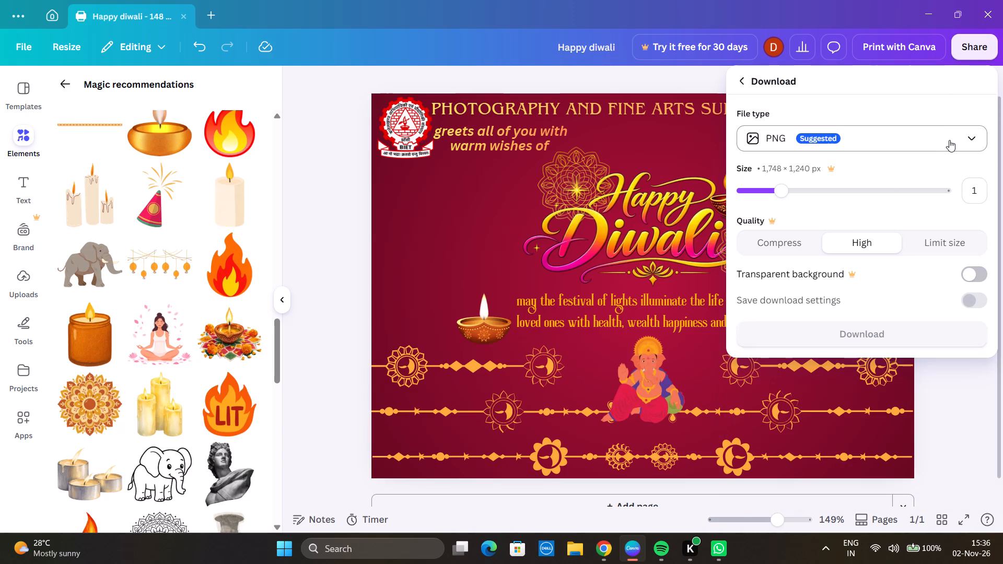
Download the Happy Diwali greeting as a high-quality PNG and save it as "Happy diwali" in the Downloads folder.
click(873, 333)
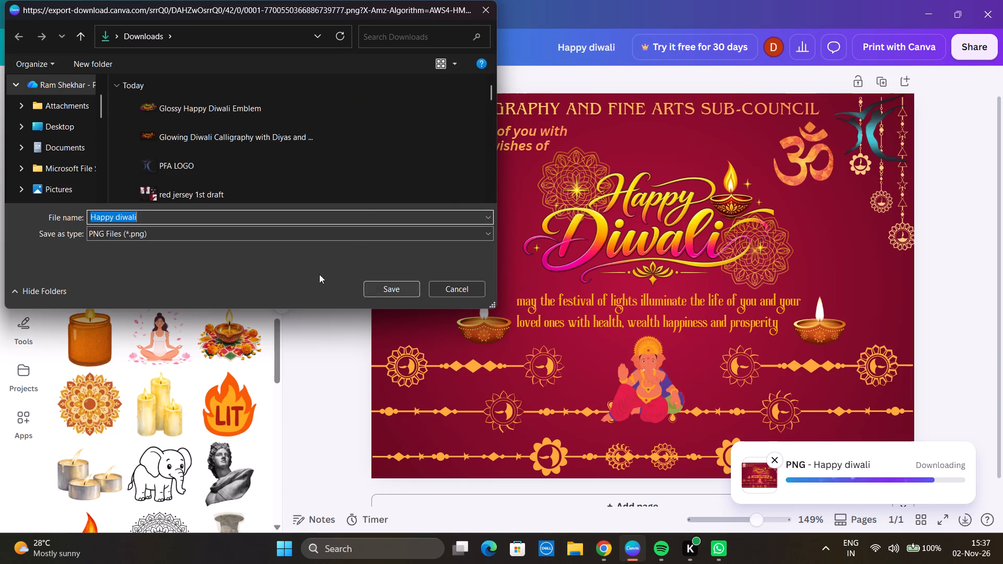
click(396, 288)
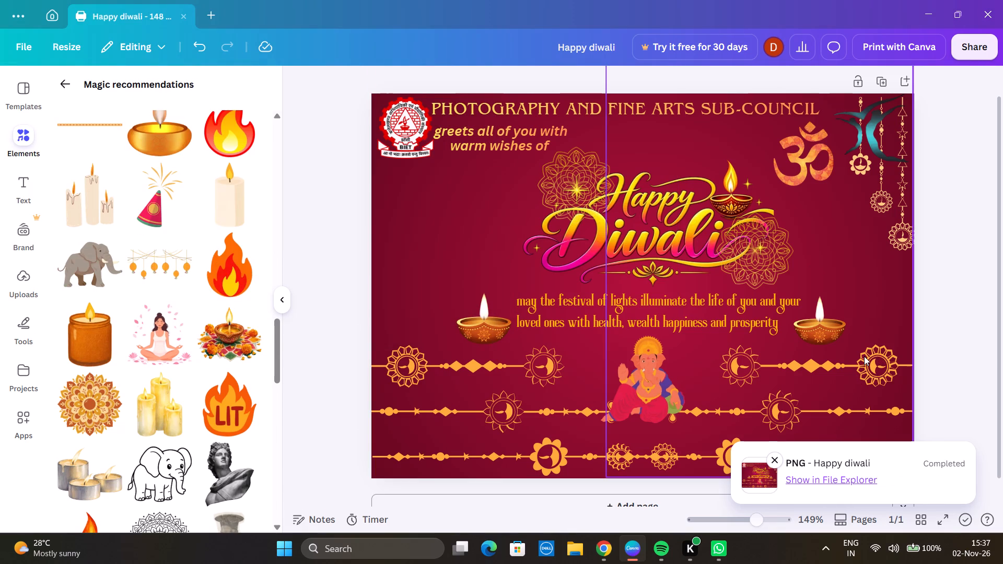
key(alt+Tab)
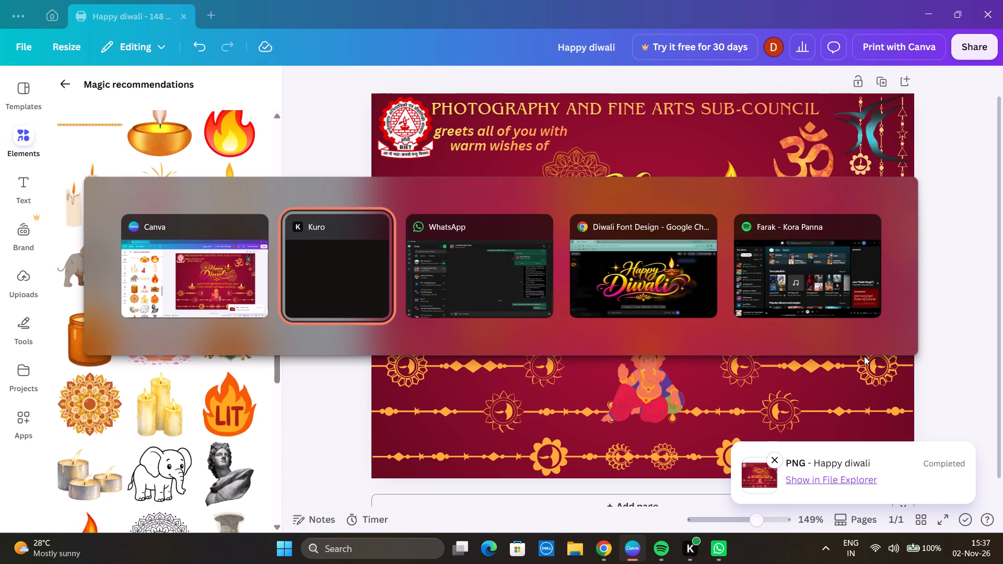
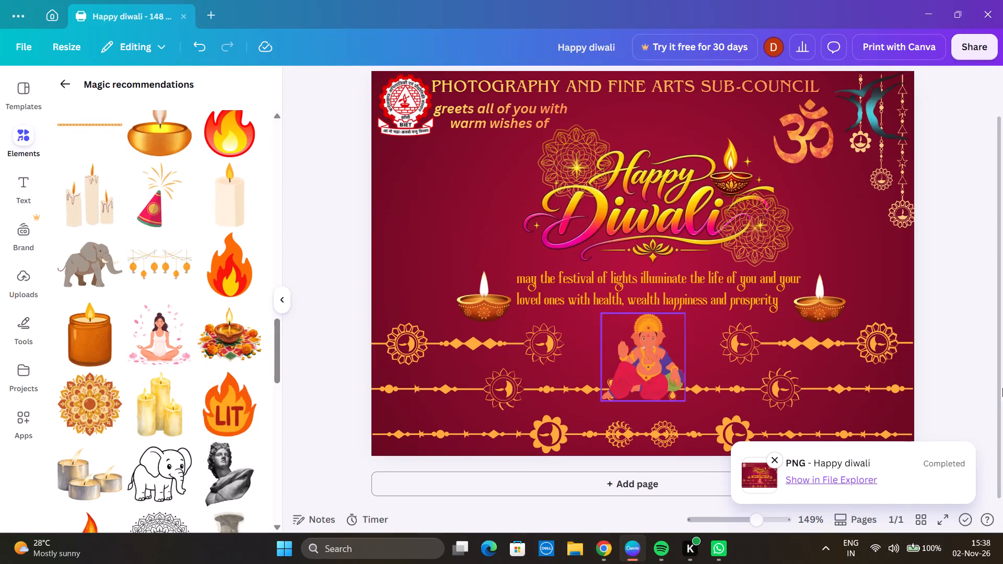
Dismiss the download notification for the Happy Diwali PNG.
click(774, 460)
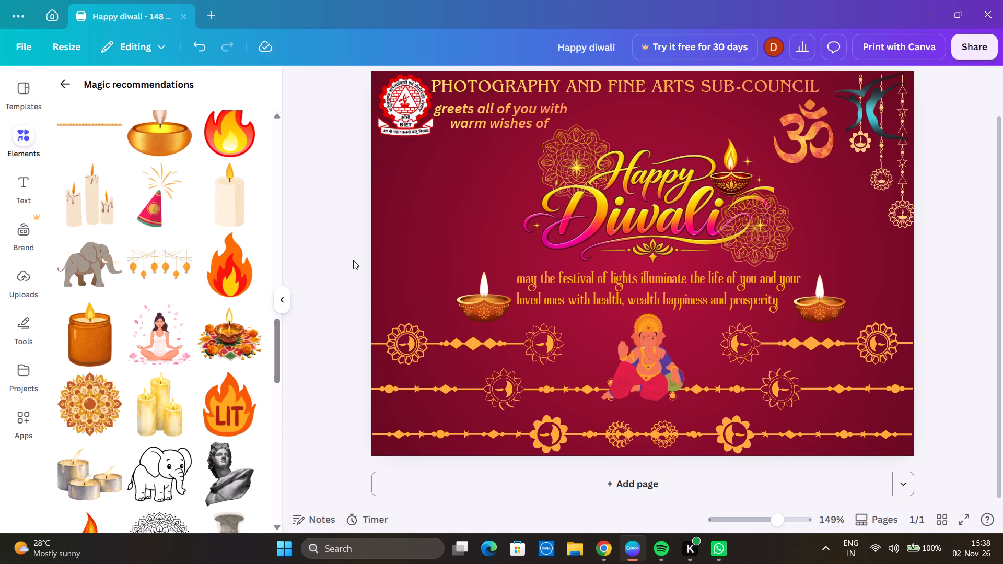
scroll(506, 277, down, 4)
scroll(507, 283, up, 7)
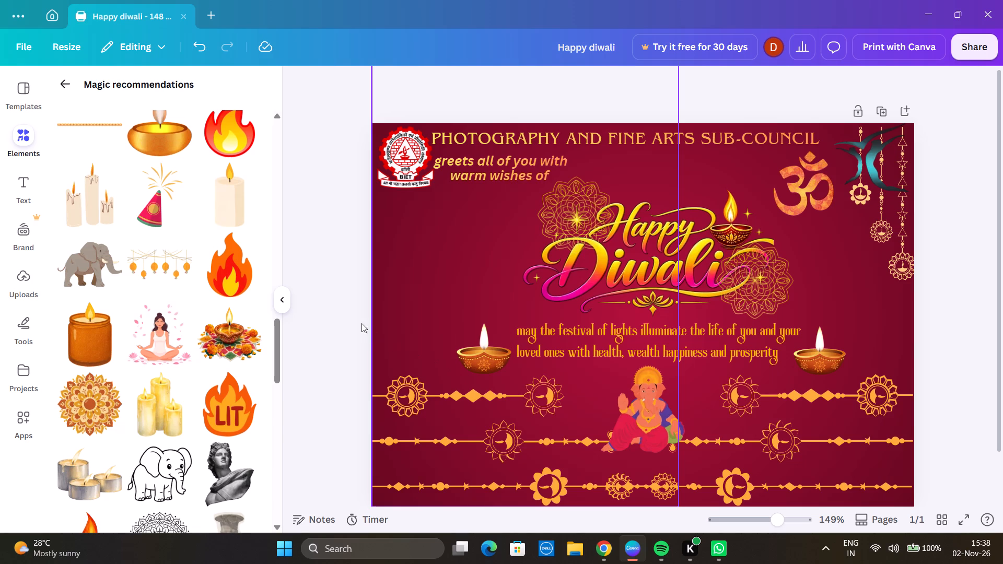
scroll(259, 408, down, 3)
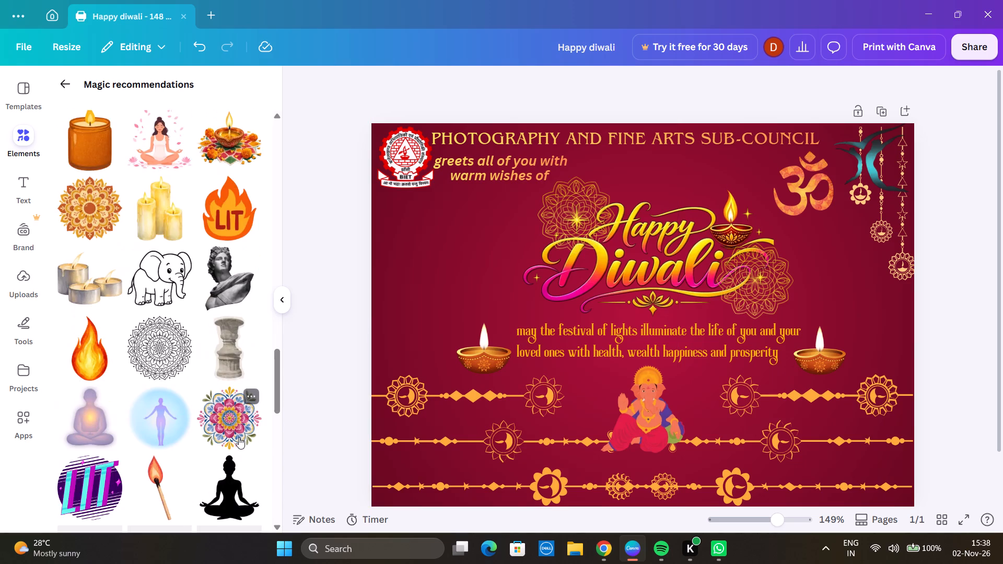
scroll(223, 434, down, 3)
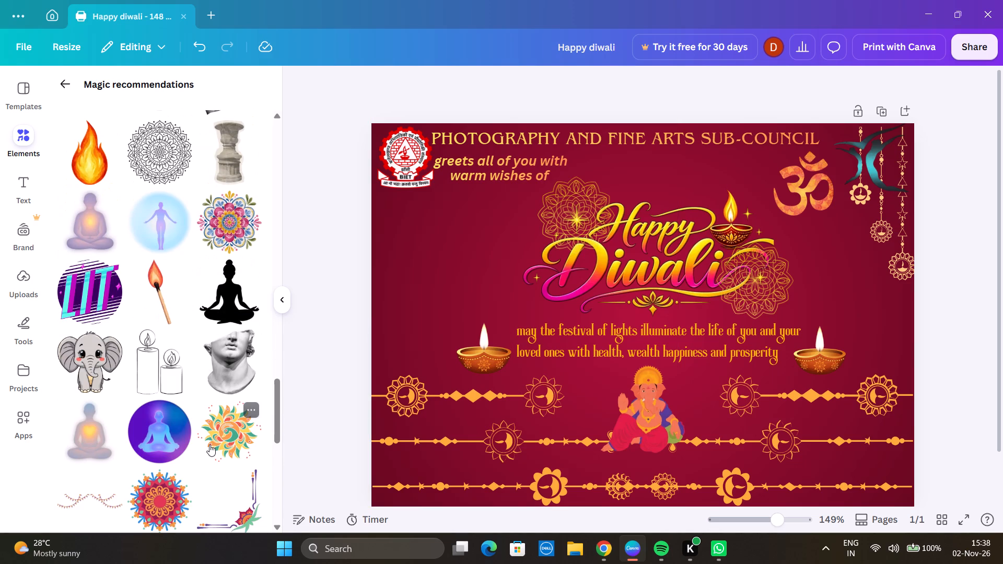
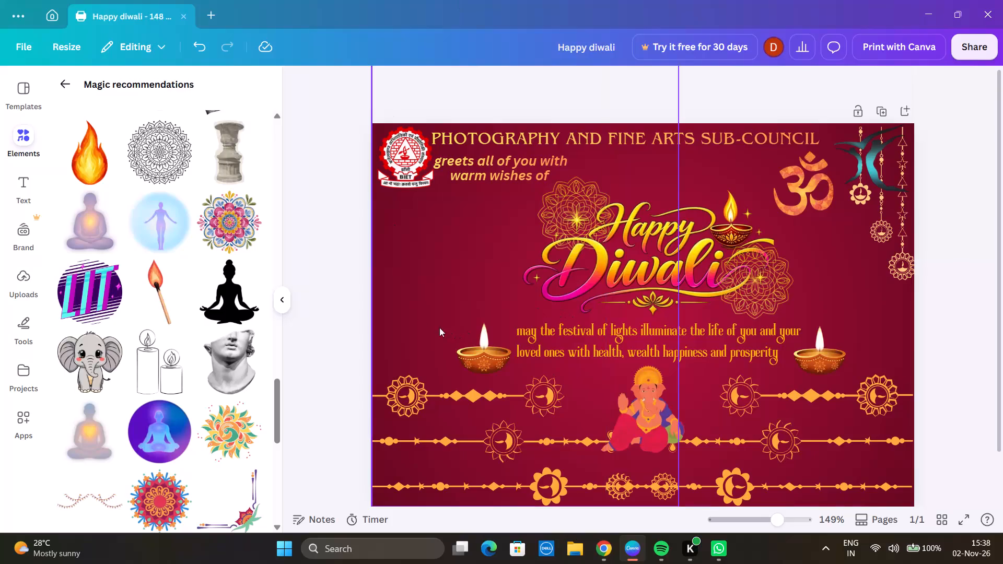
Close the Happy Diwali design and dismiss the design creation window to reach the home page.
scroll(407, 307, up, 3)
click(23, 99)
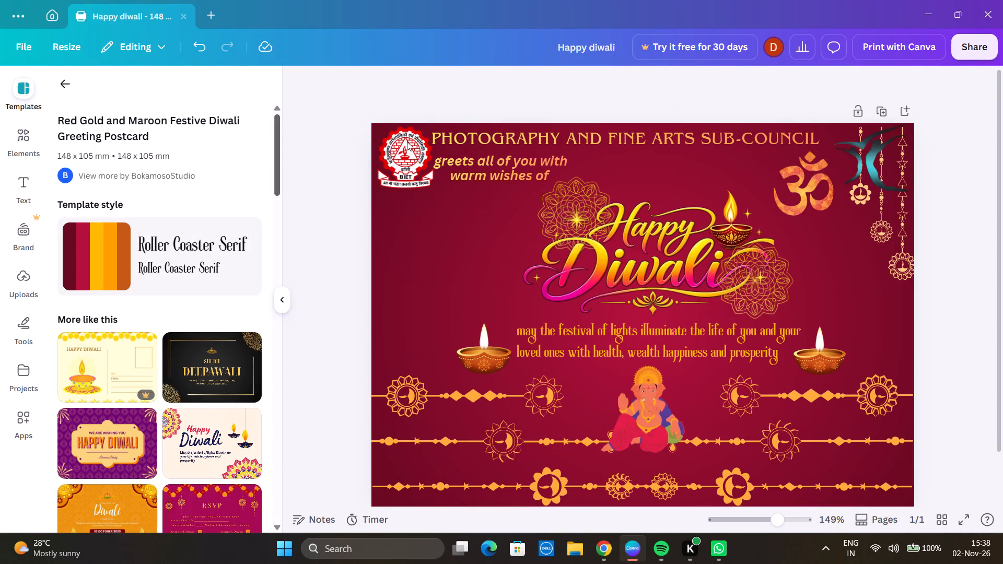
click(177, 20)
click(184, 18)
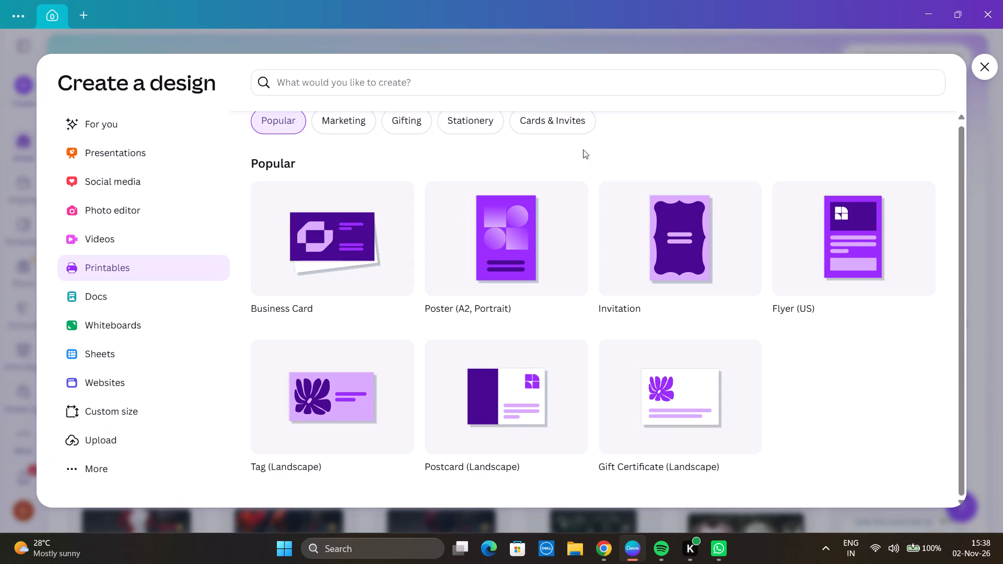
click(984, 61)
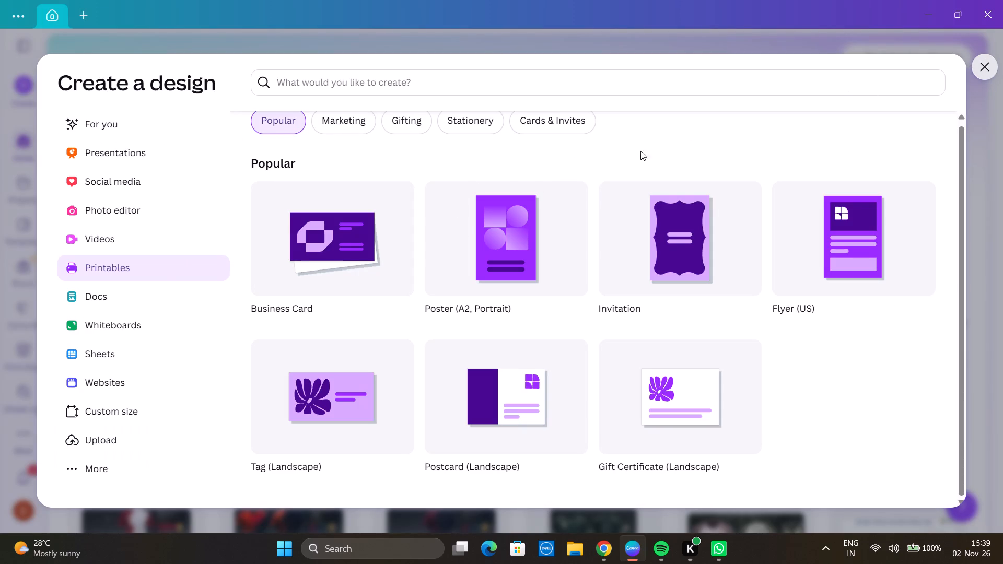
Open the biet jersey design from the recent designs, examine its front and back shirt images, and close it.
scroll(433, 197, down, 1)
scroll(392, 234, down, 1)
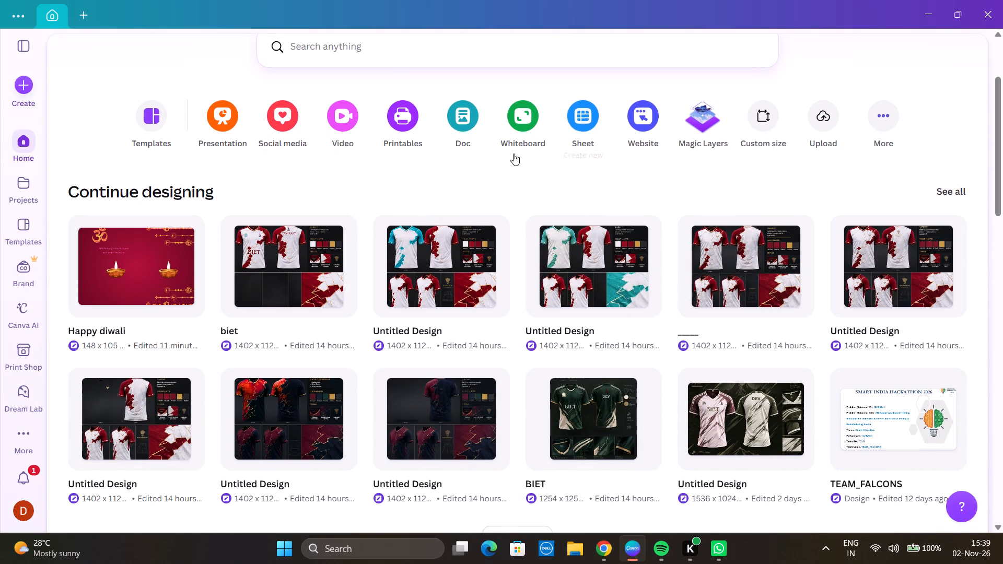
double_click(302, 268)
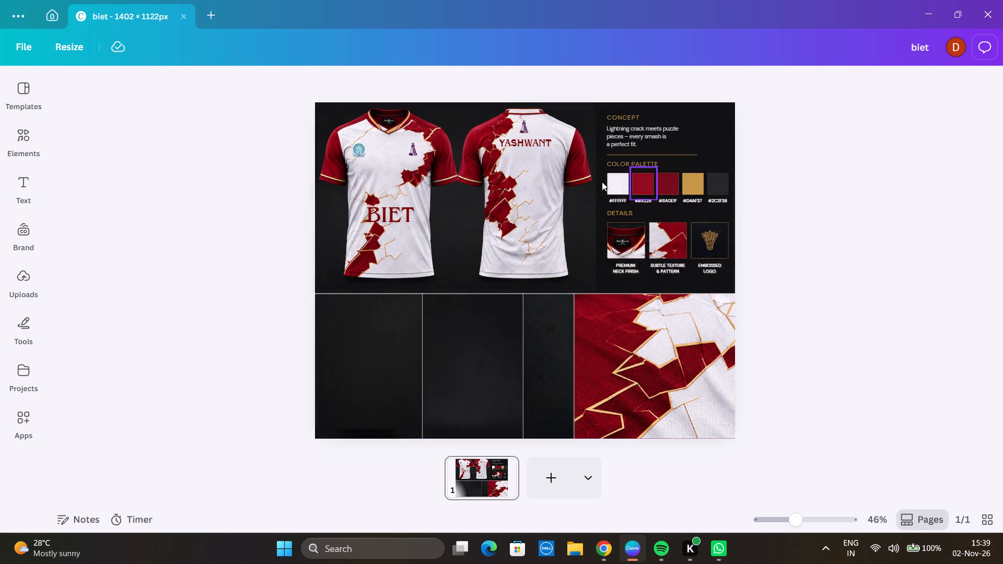
click(405, 172)
click(239, 143)
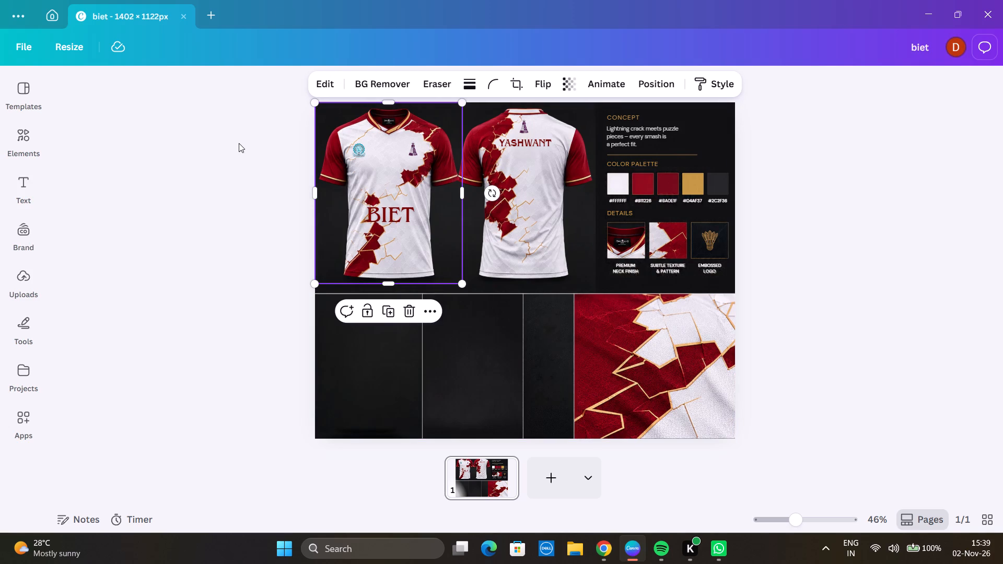
click(334, 151)
click(298, 83)
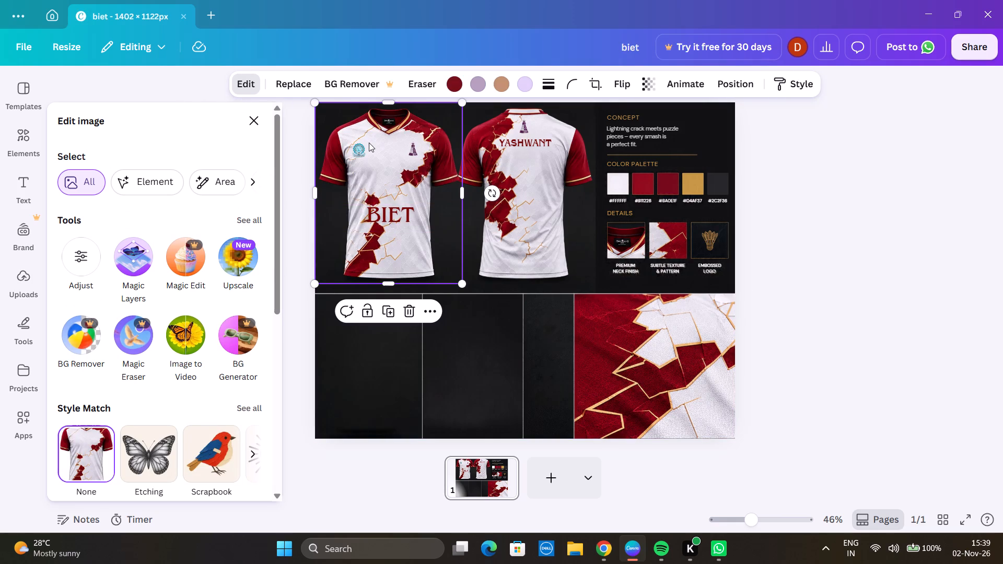
click(832, 187)
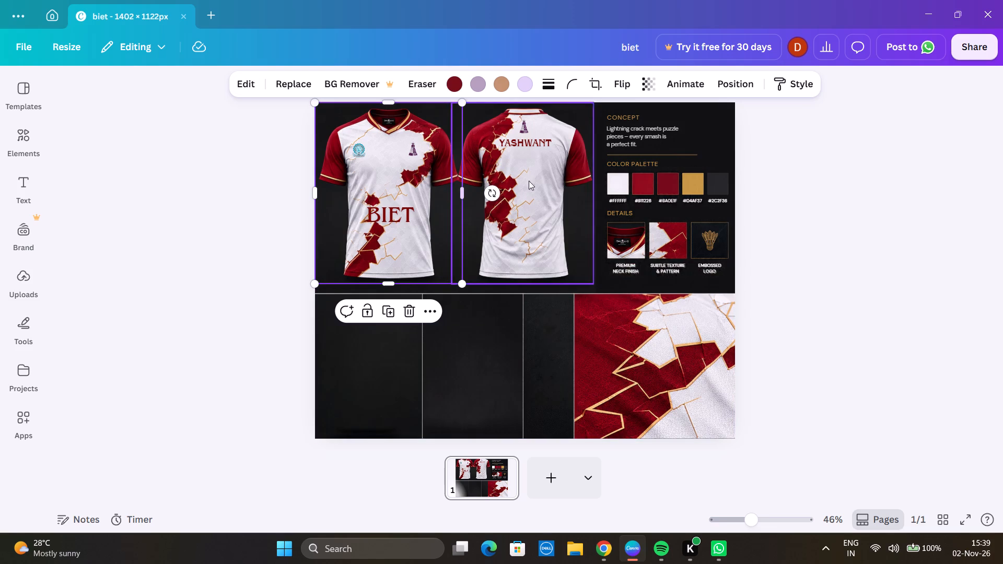
click(523, 155)
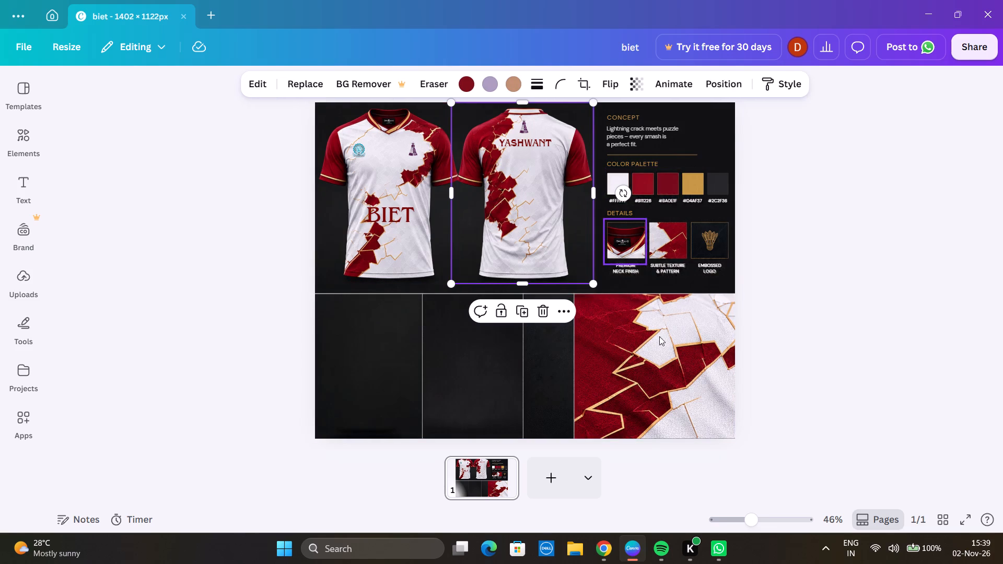
click(831, 351)
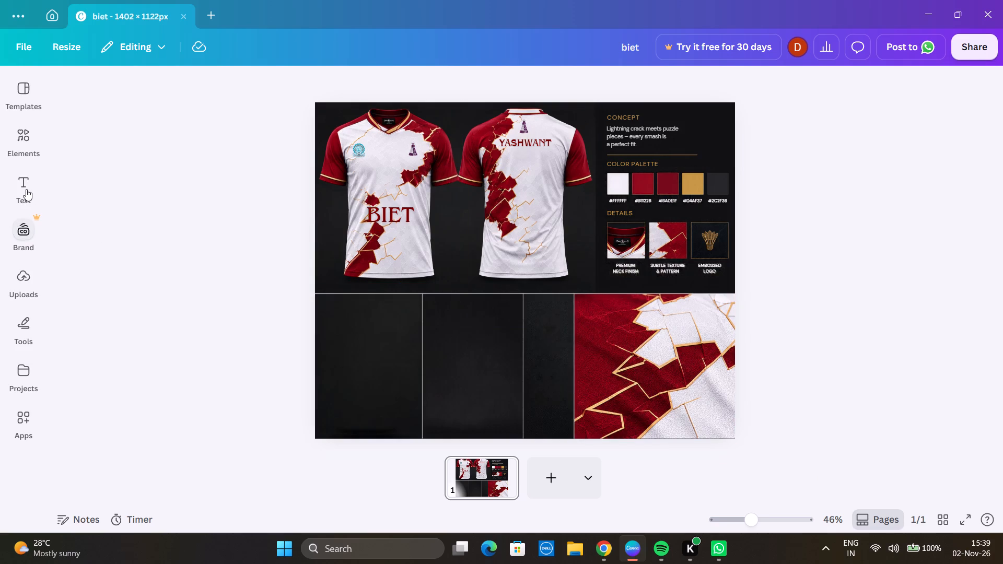
click(431, 243)
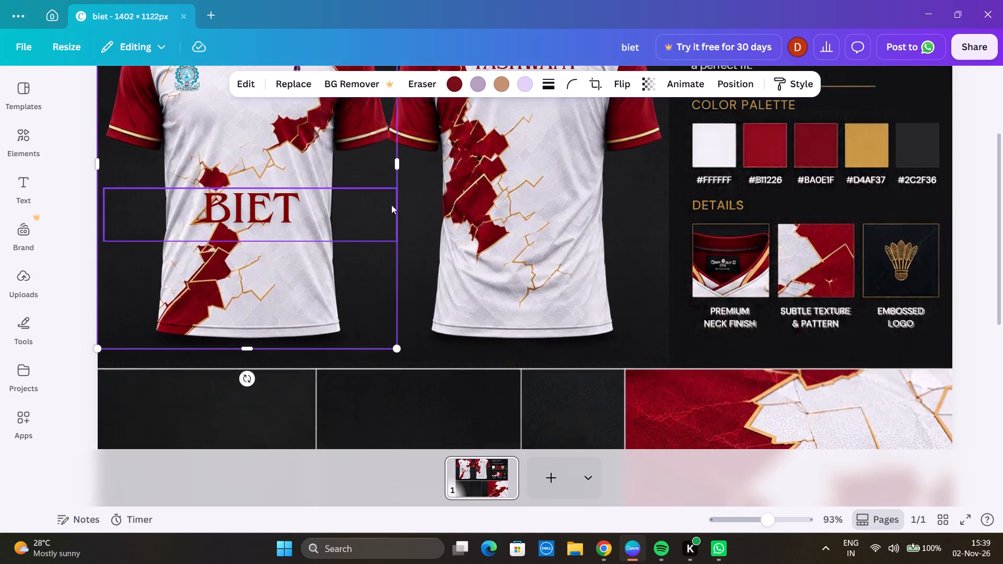
scroll(391, 204, up, 2)
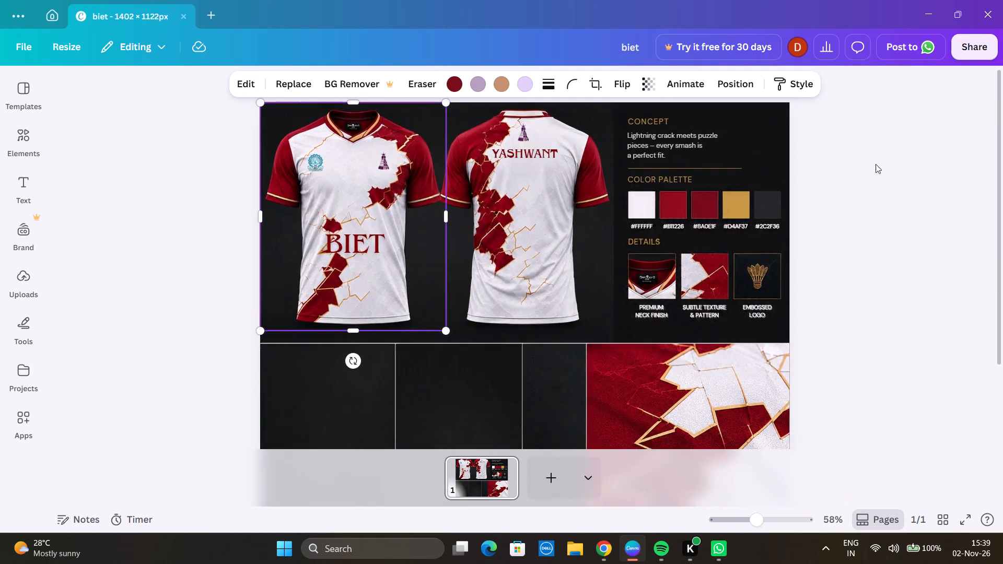
click(884, 167)
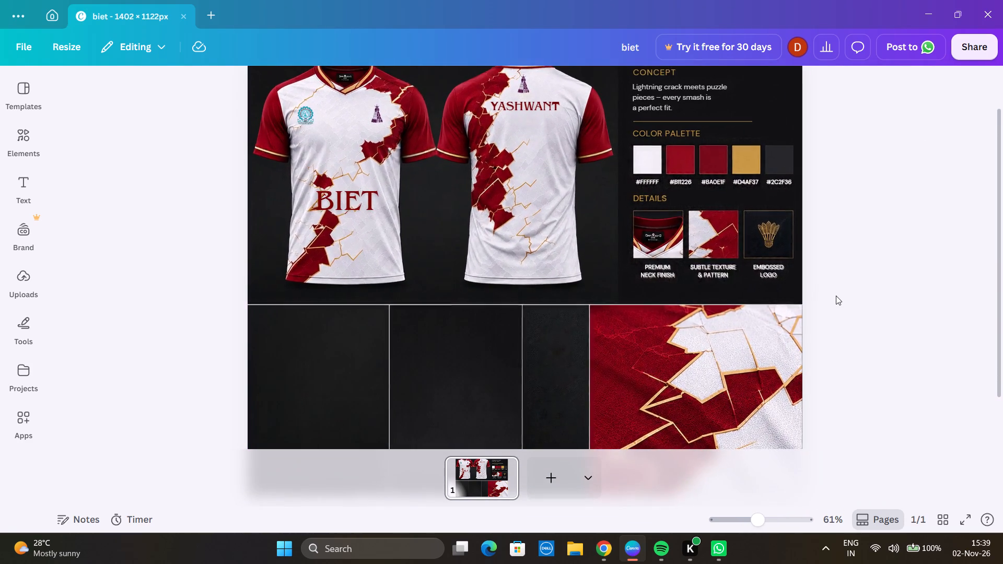
key(ctrl+w)
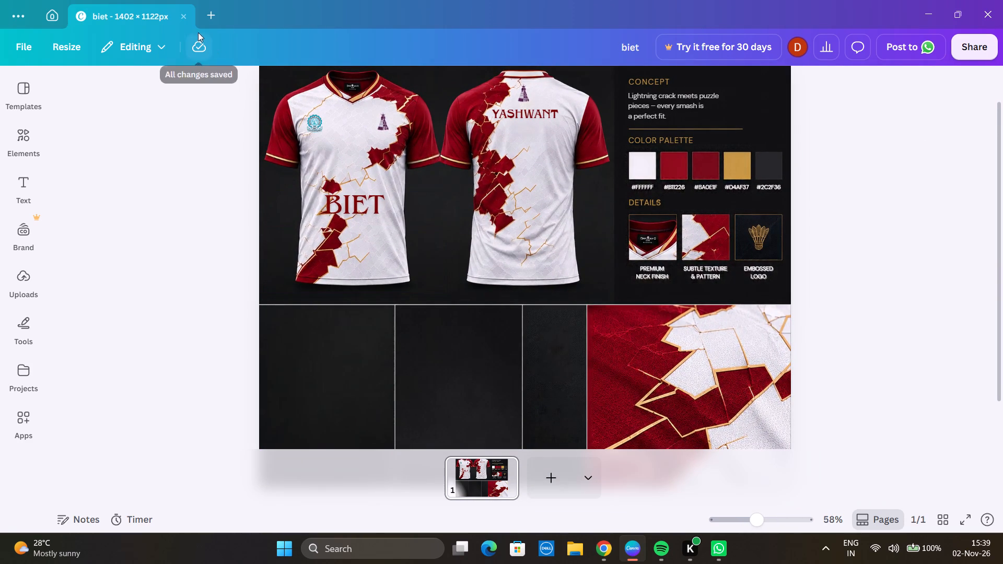
Open the recent untitled jersey design with the red-orange and navy cracked-pattern shirts.
scroll(662, 278, down, 1)
scroll(664, 281, up, 1)
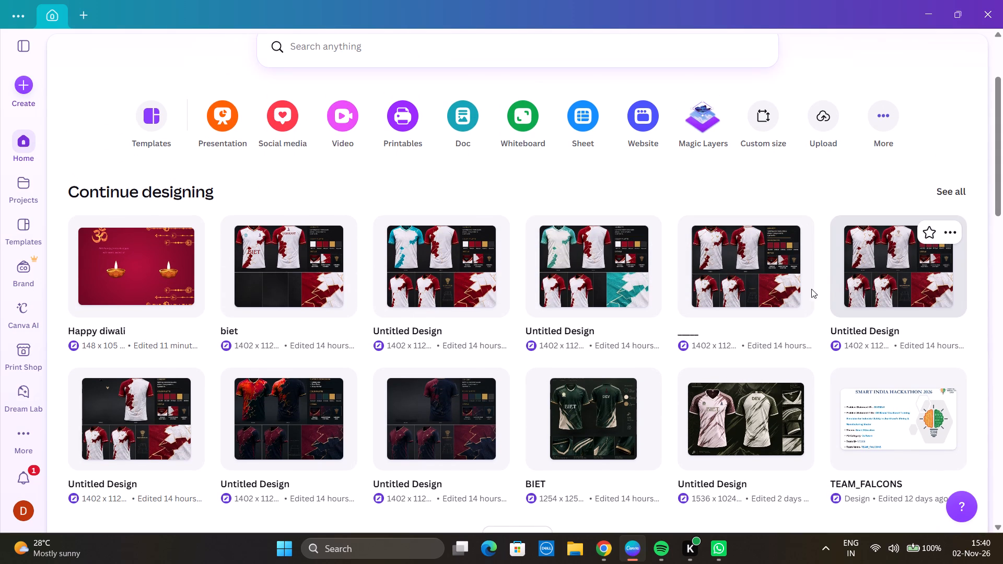
scroll(717, 275, down, 1)
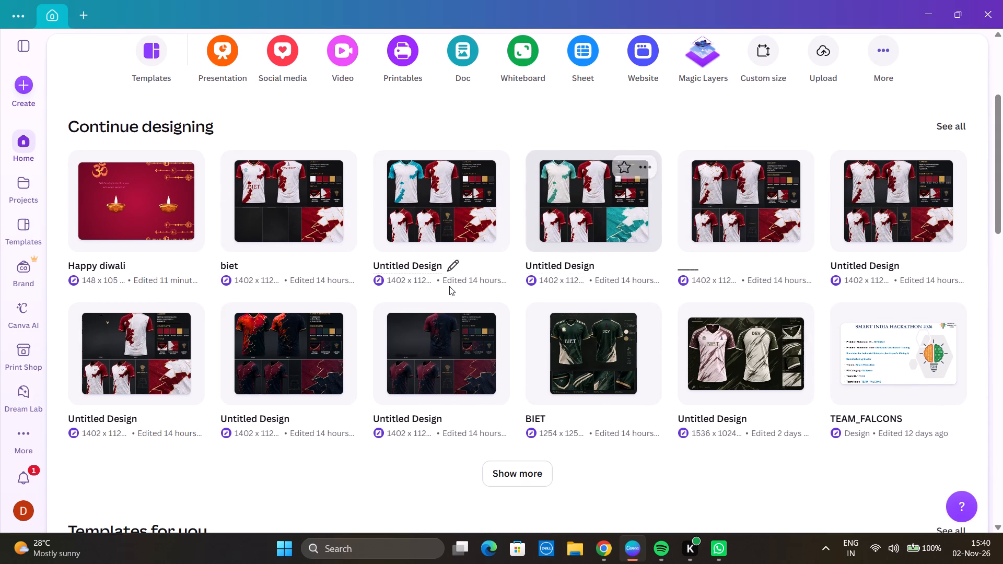
double_click(254, 343)
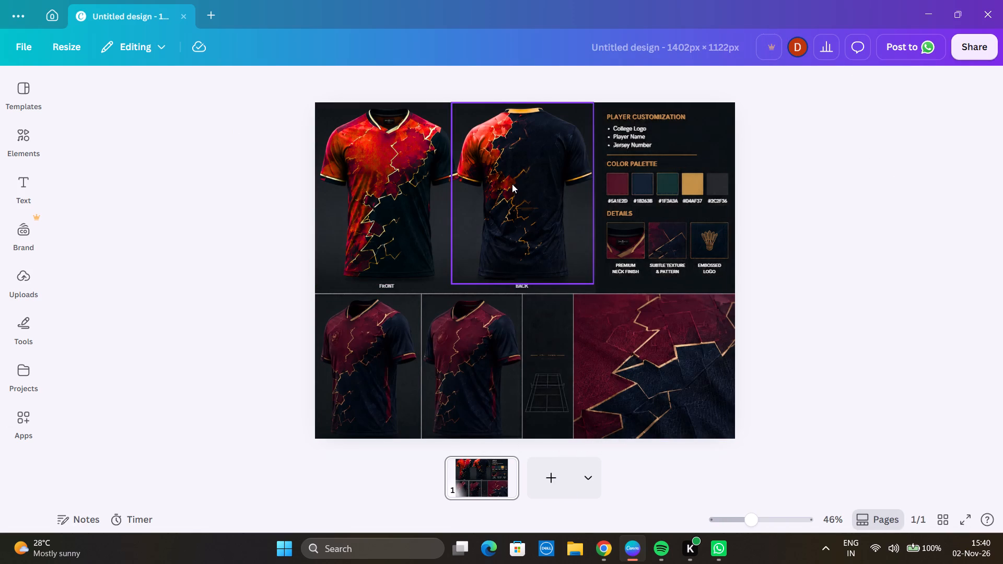
Recolour the maroon in the two small lower shirt images and the fabric texture close-up to vivid red #ff0000.
click(360, 345)
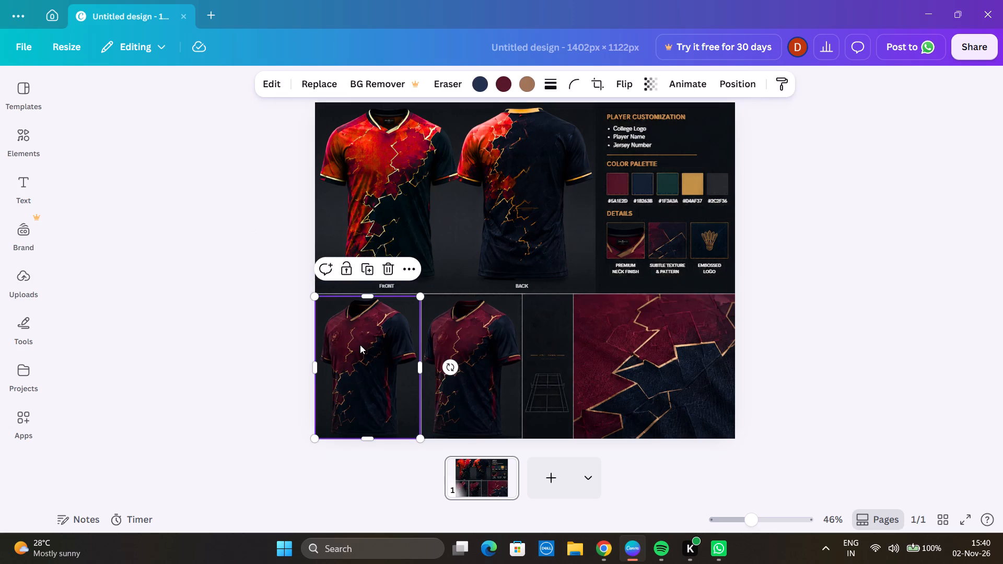
click(481, 83)
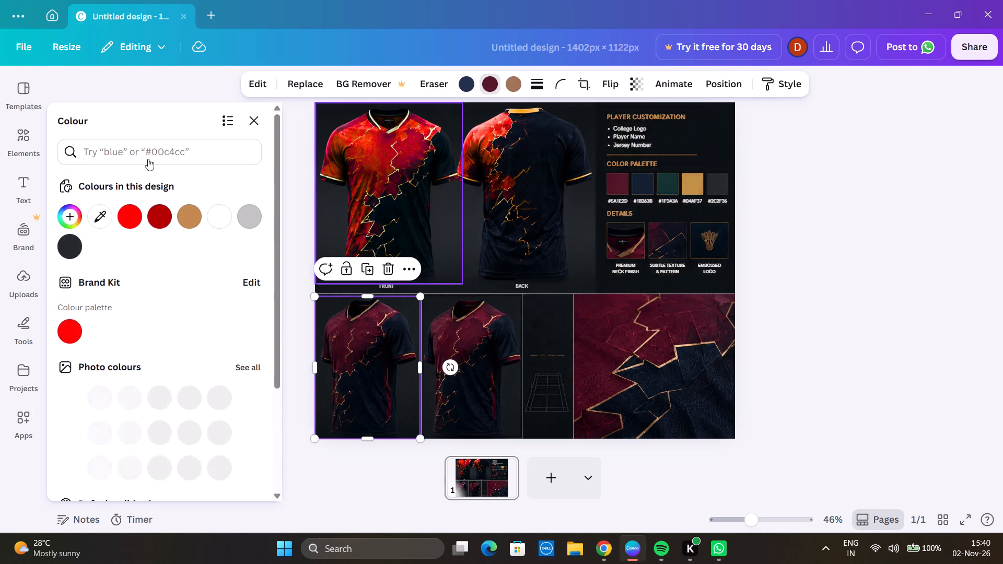
click(130, 205)
click(135, 211)
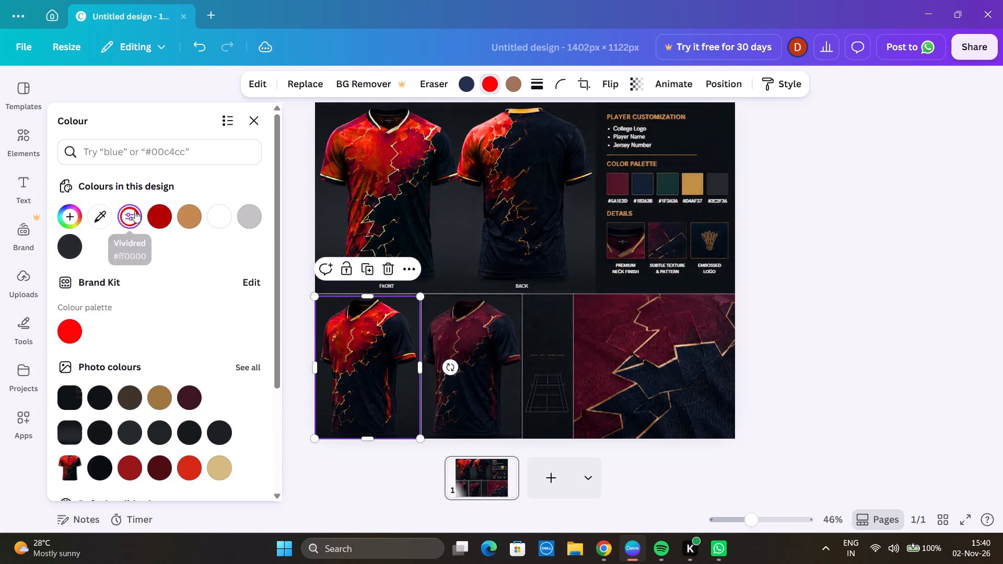
click(476, 324)
click(129, 207)
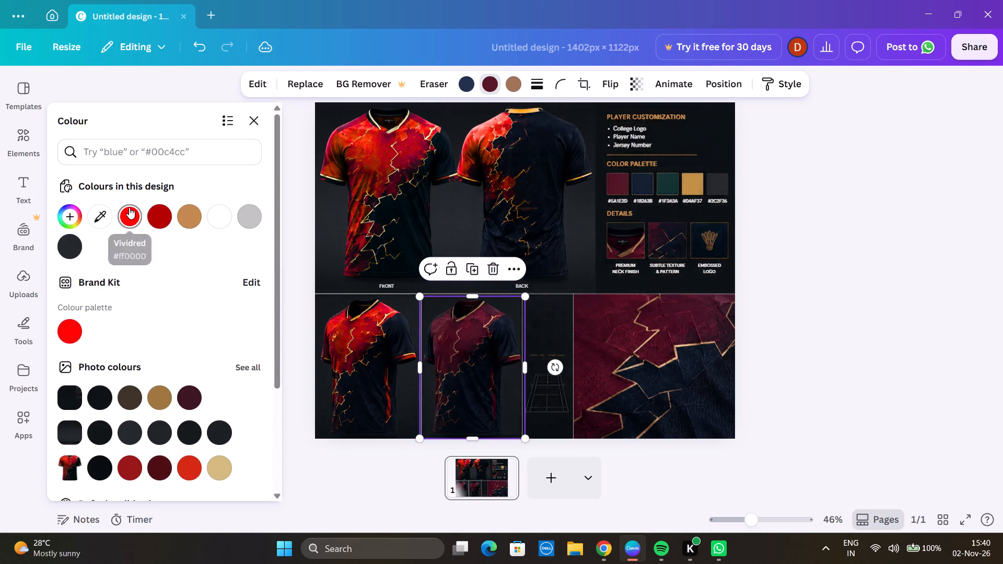
click(597, 334)
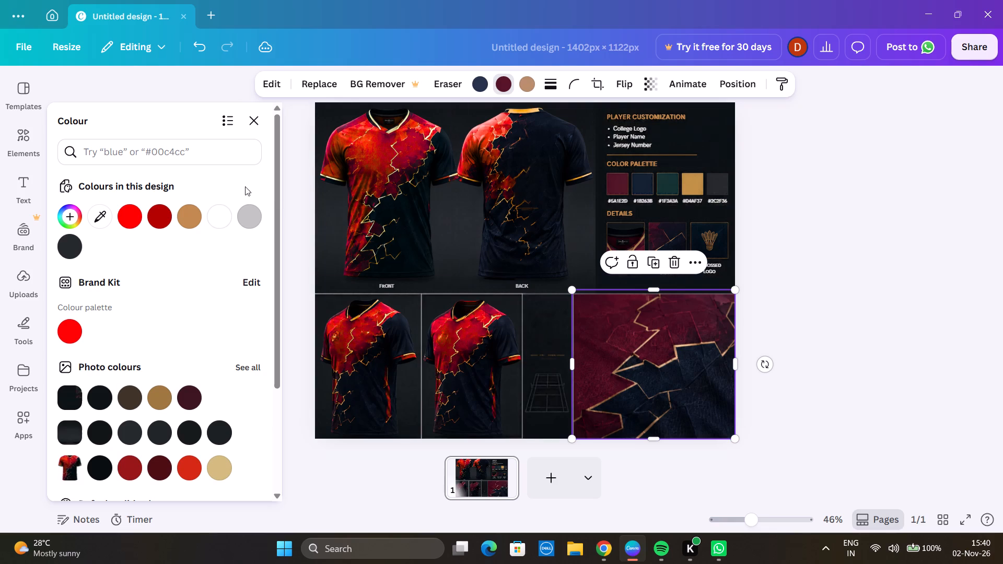
click(124, 214)
Change the dark colour of the large front shirt image to lime from the default solid colours.
click(399, 219)
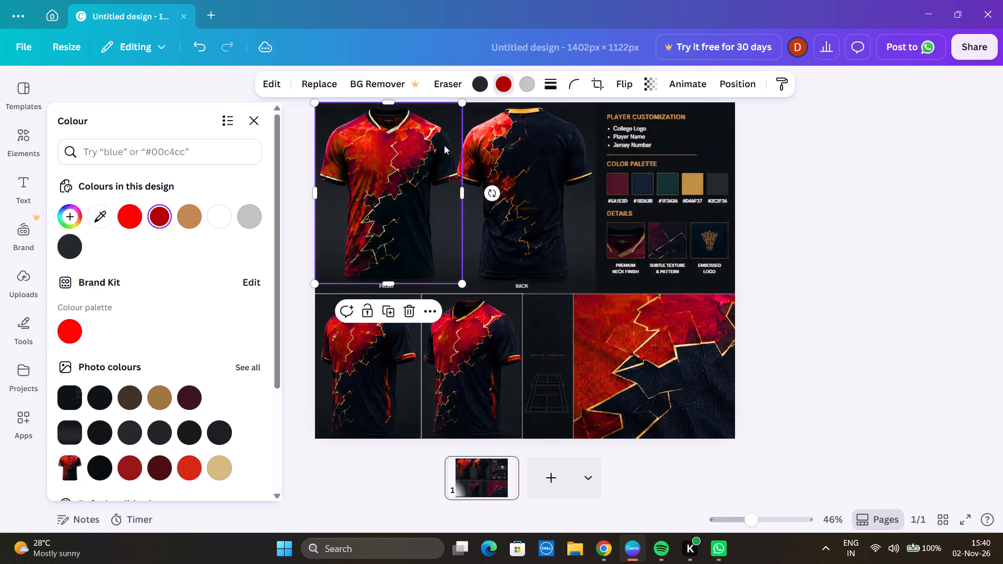
click(471, 77)
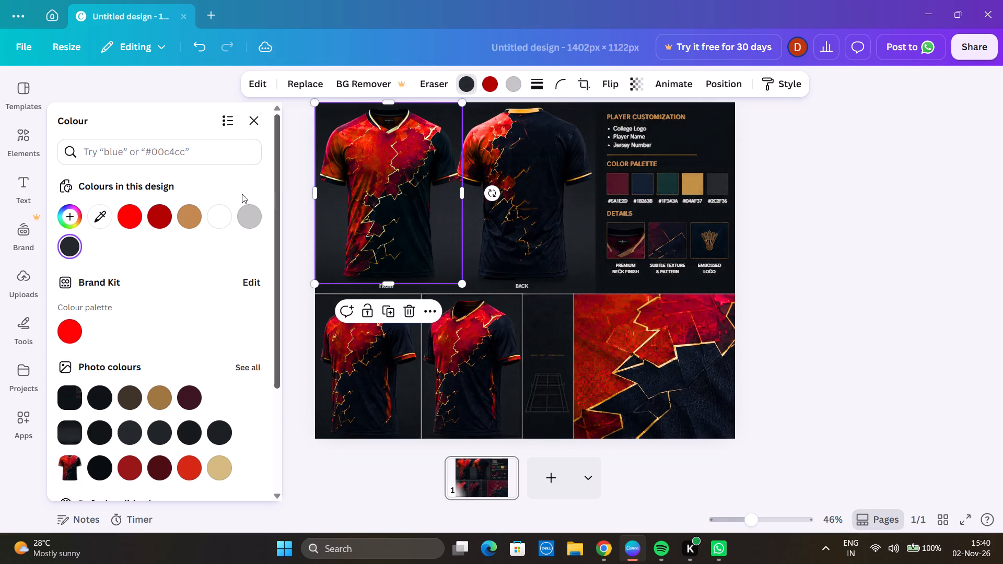
click(221, 218)
click(65, 245)
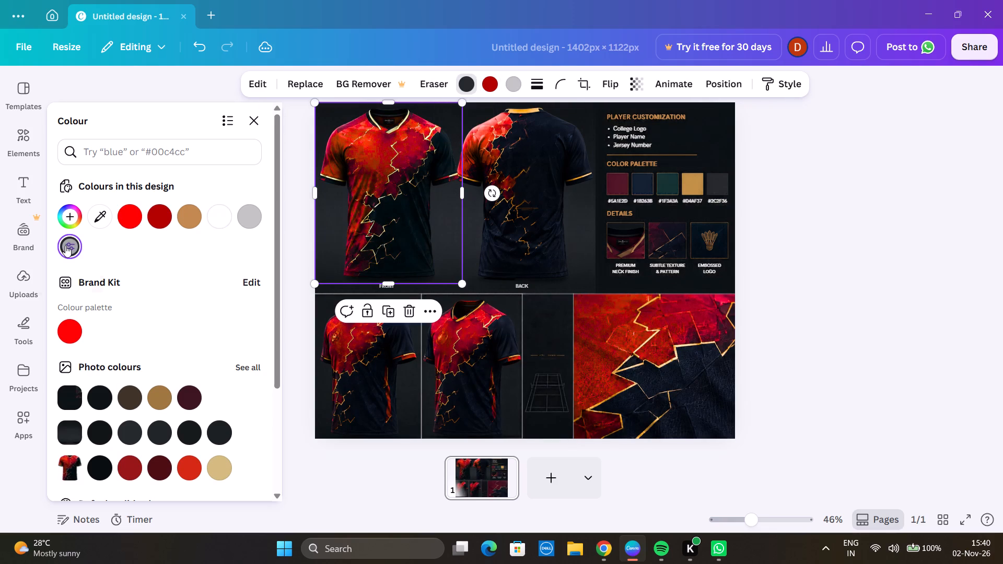
scroll(147, 277, down, 6)
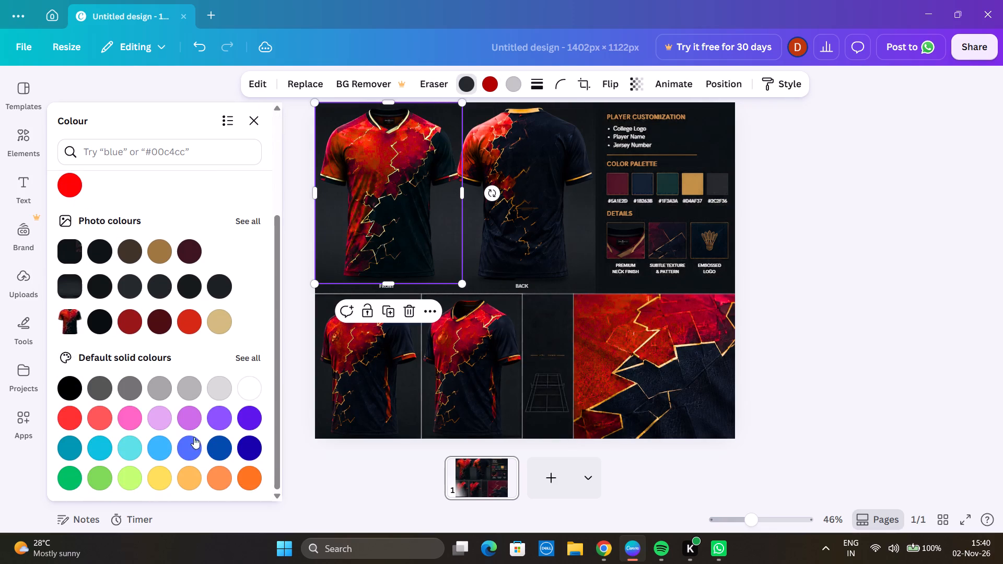
click(127, 474)
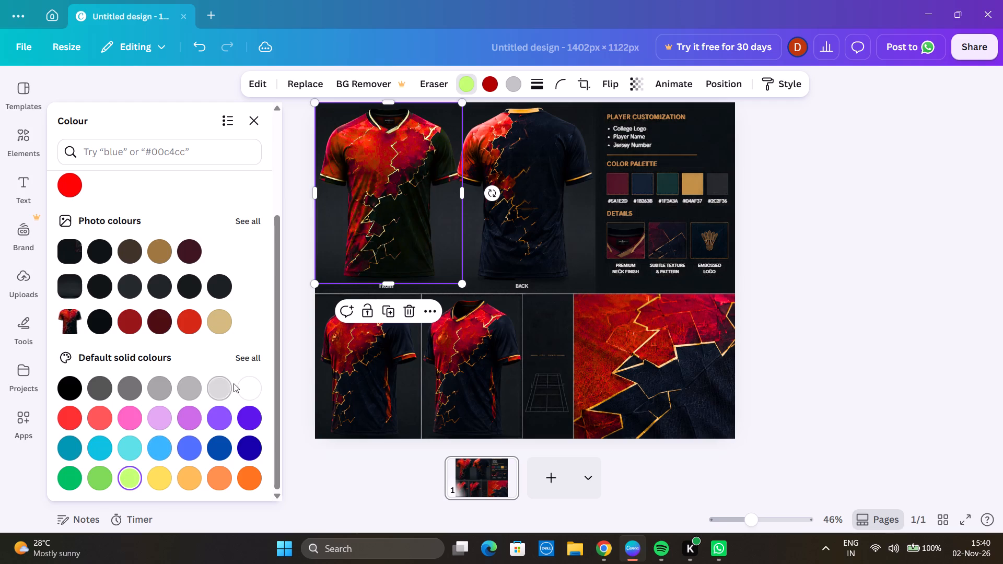
Change the light grey colour of the large front shirt image to white.
click(242, 360)
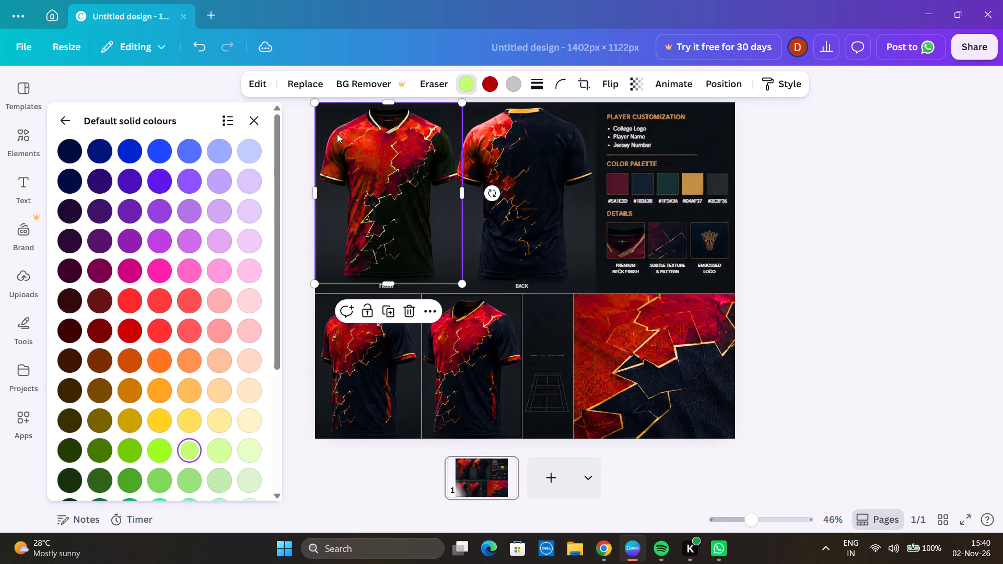
click(510, 88)
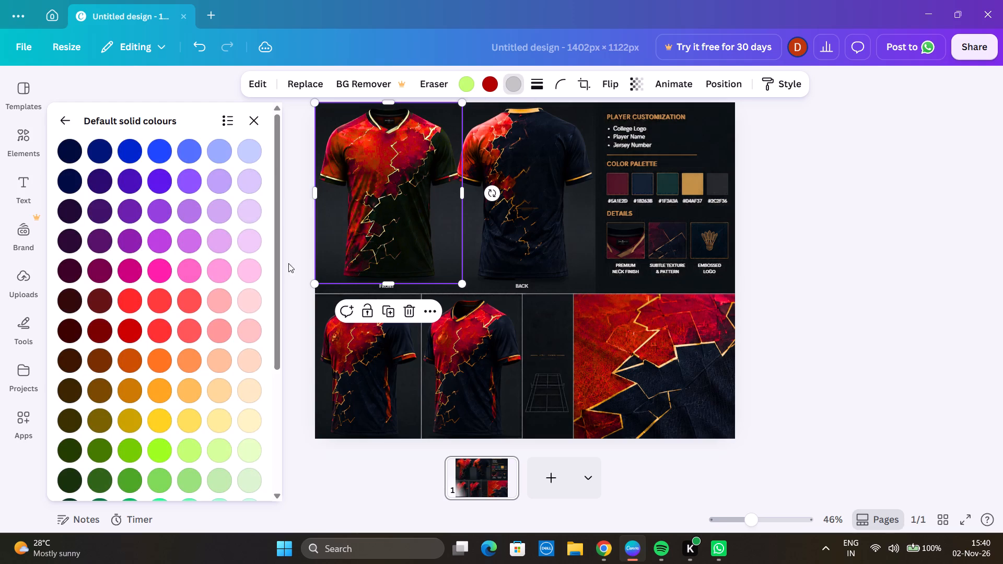
scroll(268, 254, down, 4)
scroll(249, 228, up, 3)
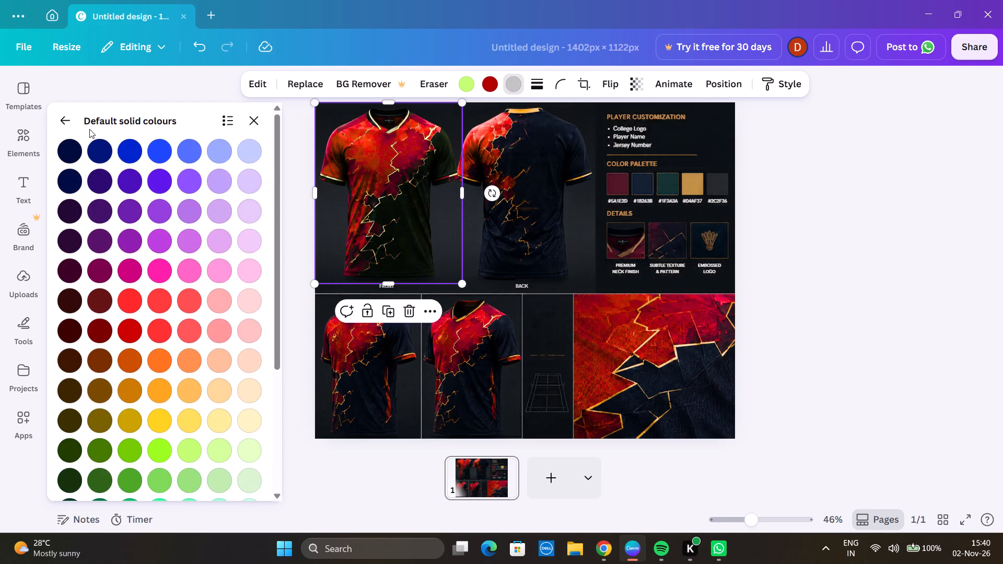
click(76, 123)
click(244, 382)
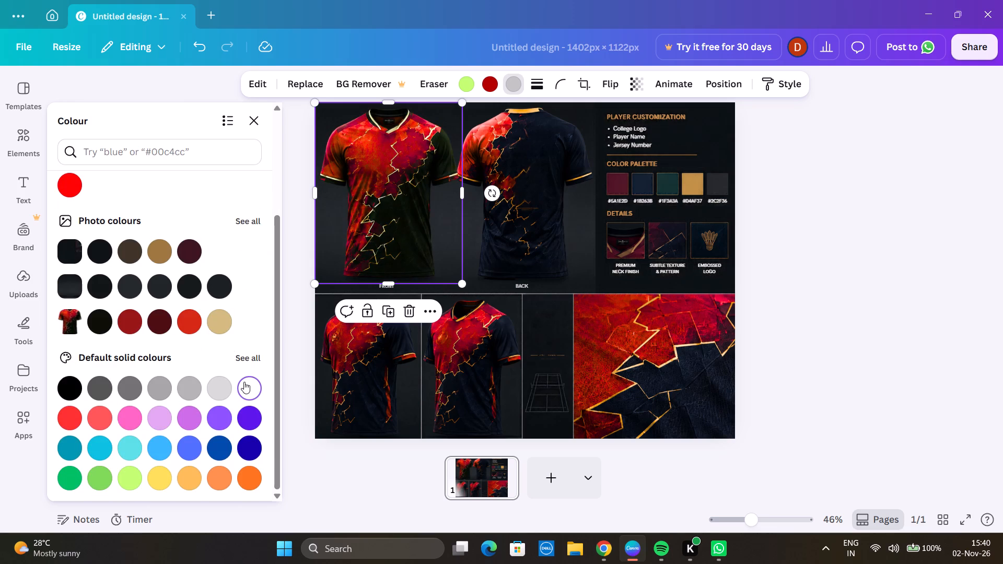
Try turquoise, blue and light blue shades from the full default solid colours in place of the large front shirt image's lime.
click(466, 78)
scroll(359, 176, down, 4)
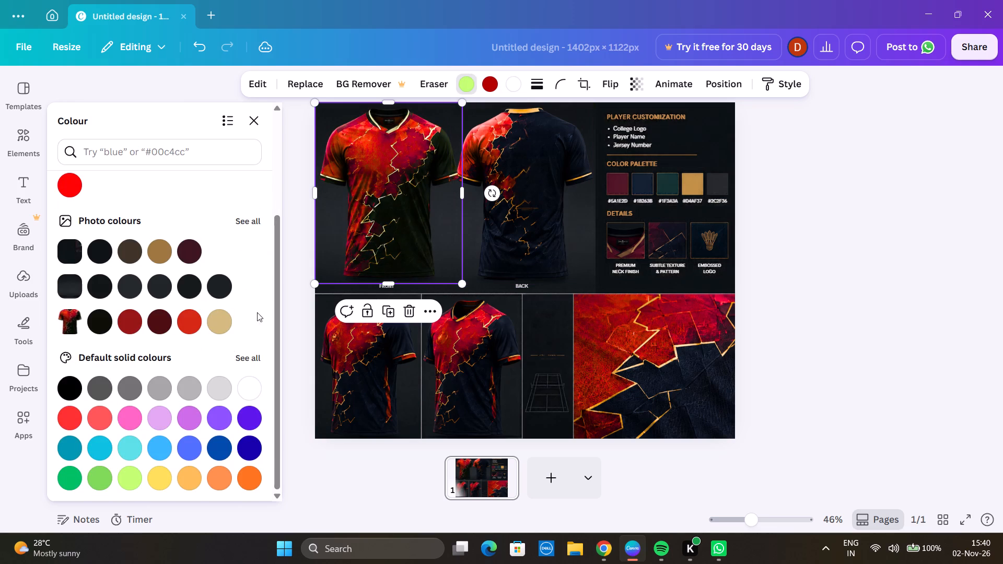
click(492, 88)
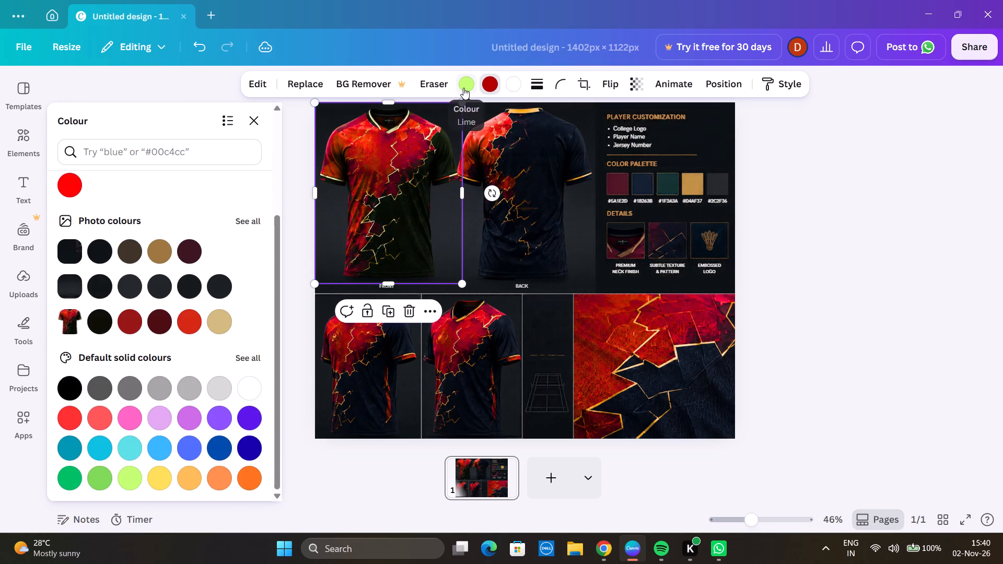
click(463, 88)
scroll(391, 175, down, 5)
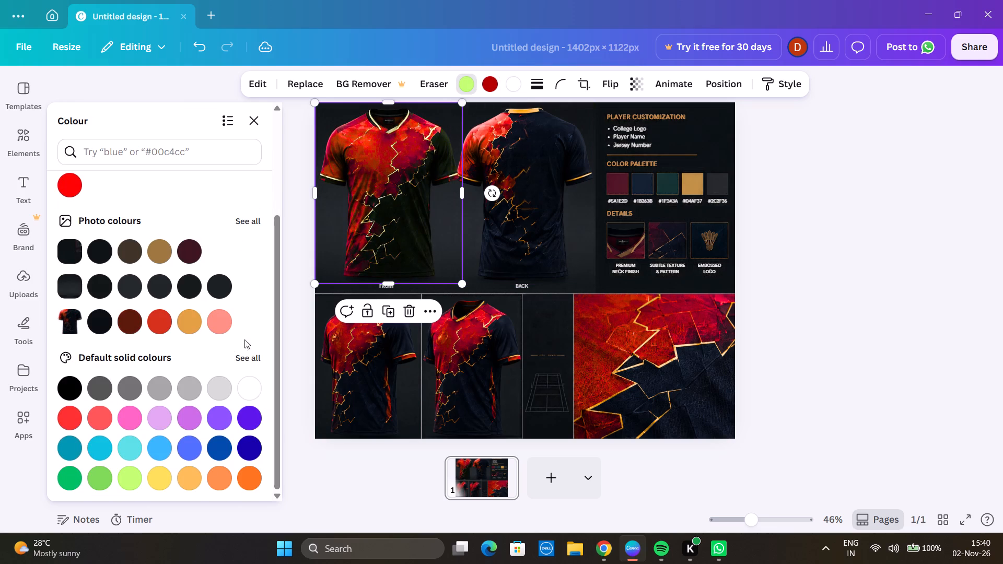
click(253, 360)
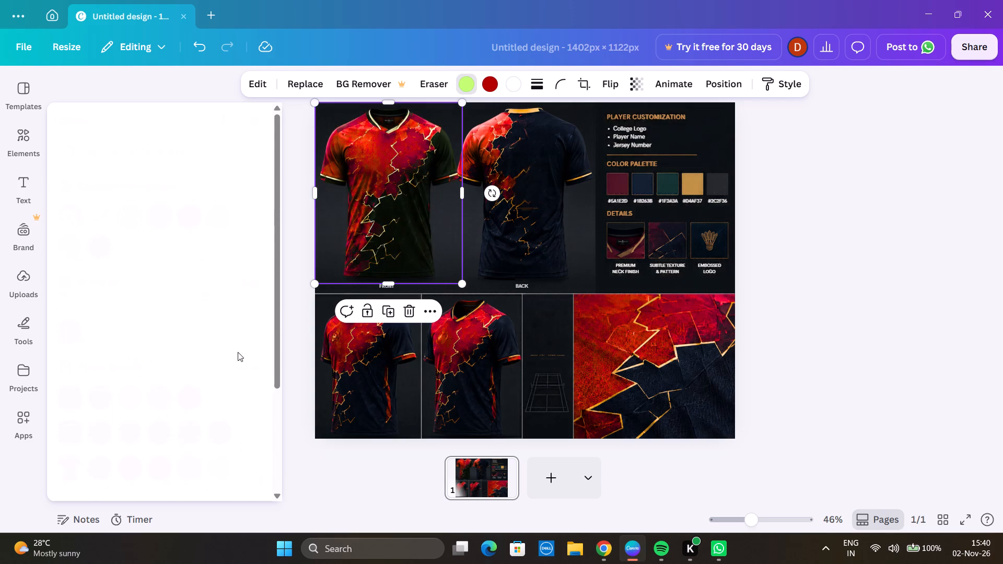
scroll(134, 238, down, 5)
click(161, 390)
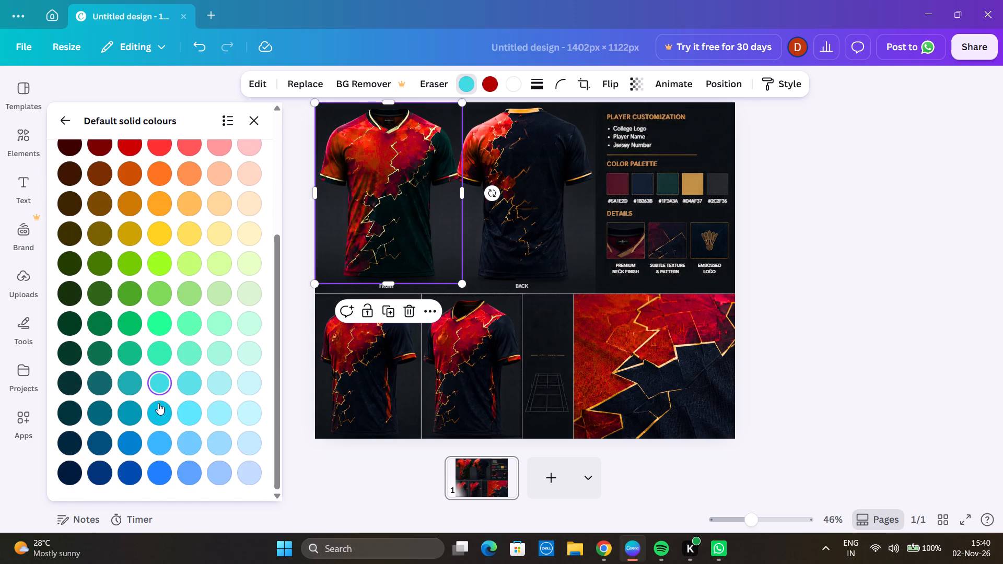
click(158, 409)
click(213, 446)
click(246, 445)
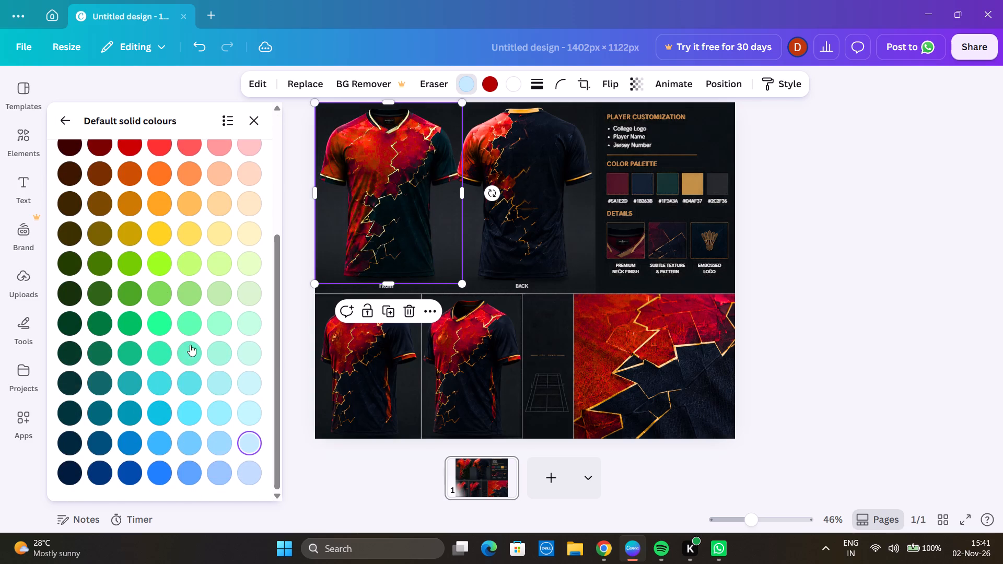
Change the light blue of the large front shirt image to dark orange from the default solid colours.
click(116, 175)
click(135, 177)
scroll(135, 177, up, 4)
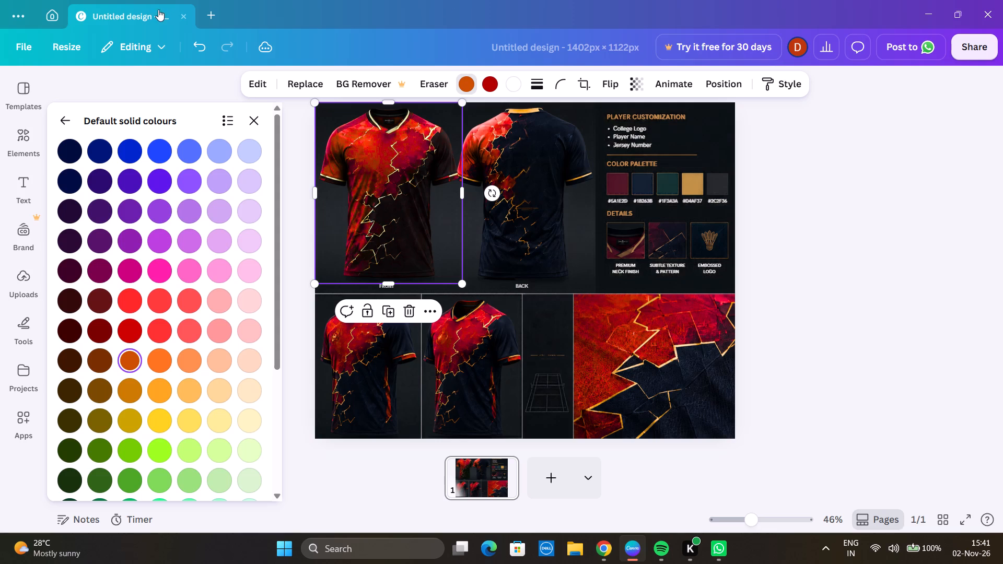
Close the untitled jersey design and discard its unsaved changes.
key(ctrl+w)
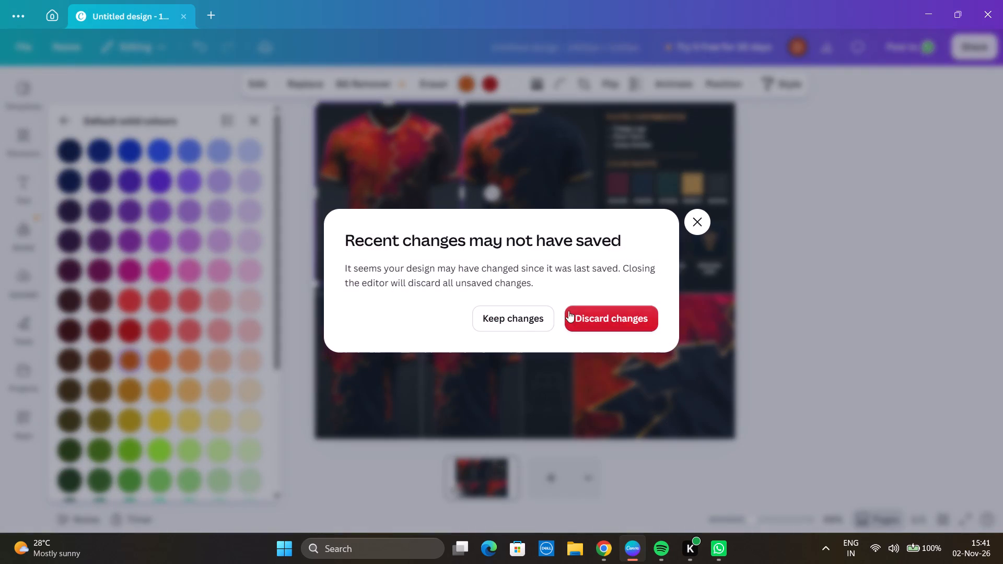
click(628, 314)
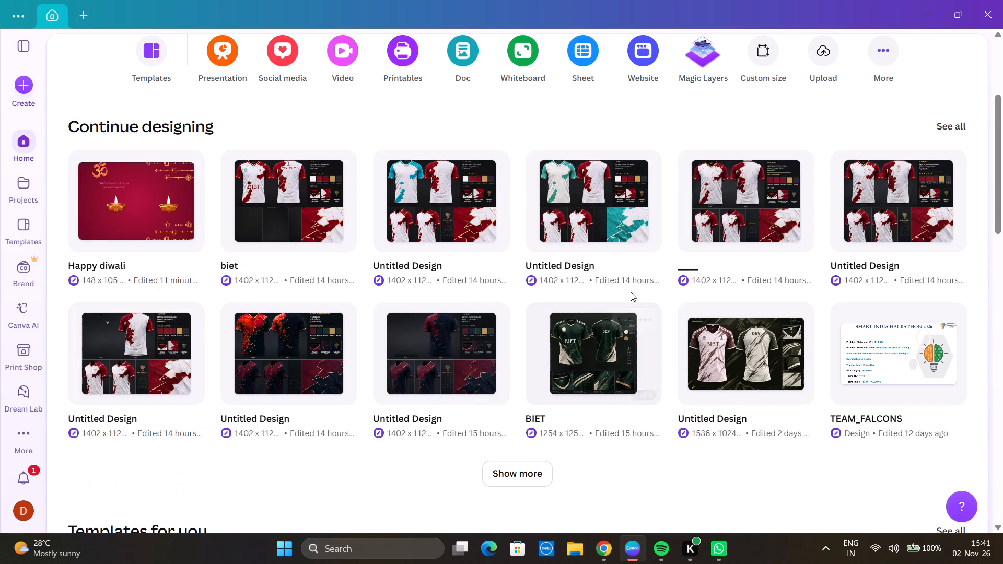
Open the recent untitled jersey design whose large front shirt is bright turquoise-blue and white.
click(417, 185)
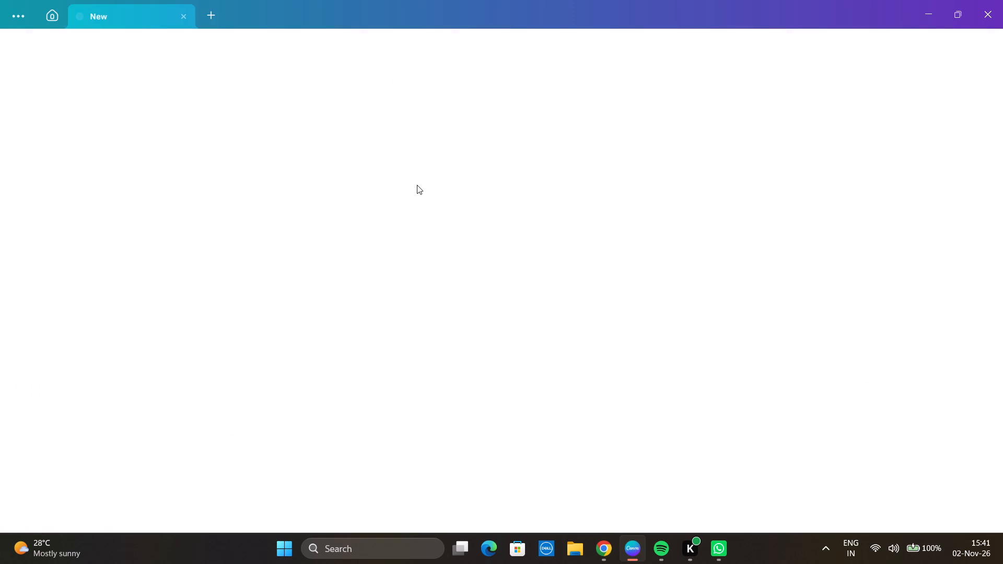